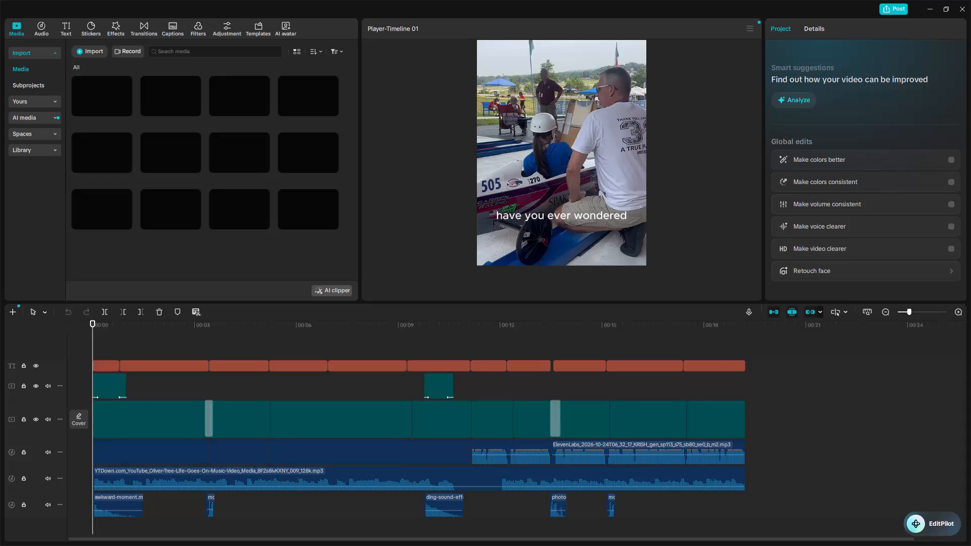
Play the edited video from the beginning of the timeline to review it.
scroll(286, 388, "up", 6, "ctrl")
left_click(286, 388)
left_click_drag(286, 388, 67, 397)
key("space")
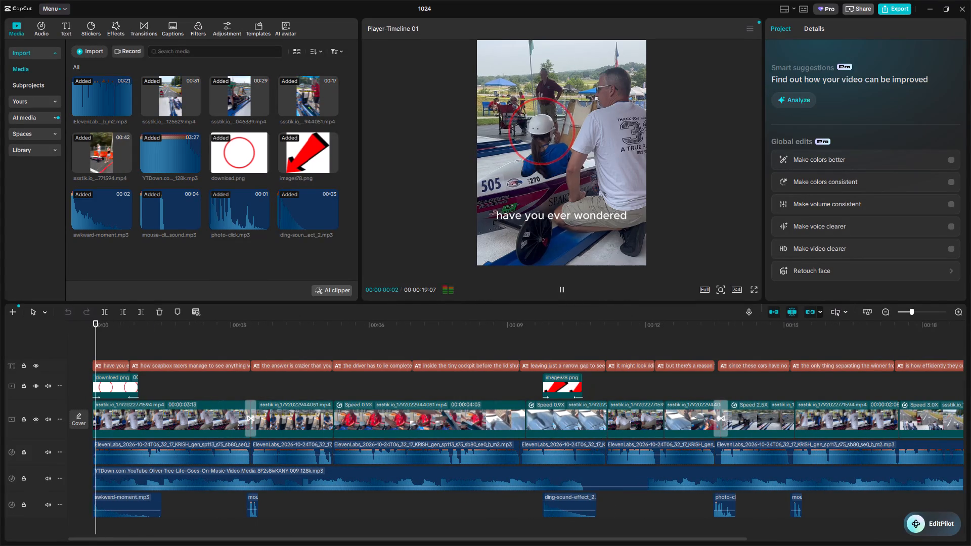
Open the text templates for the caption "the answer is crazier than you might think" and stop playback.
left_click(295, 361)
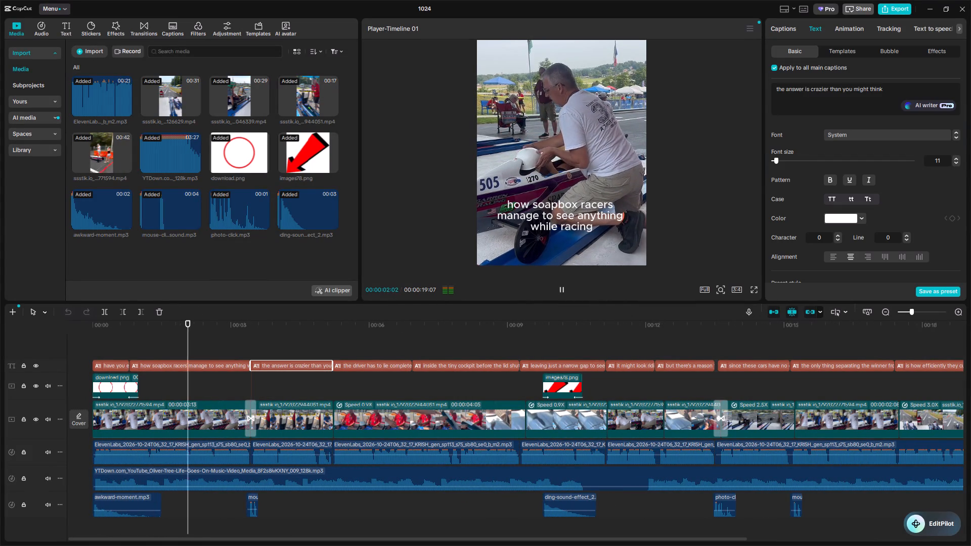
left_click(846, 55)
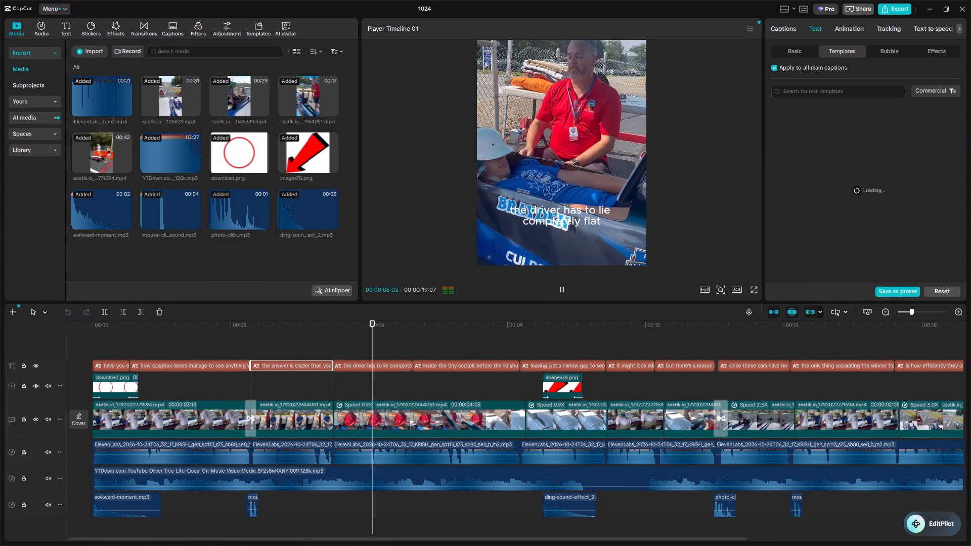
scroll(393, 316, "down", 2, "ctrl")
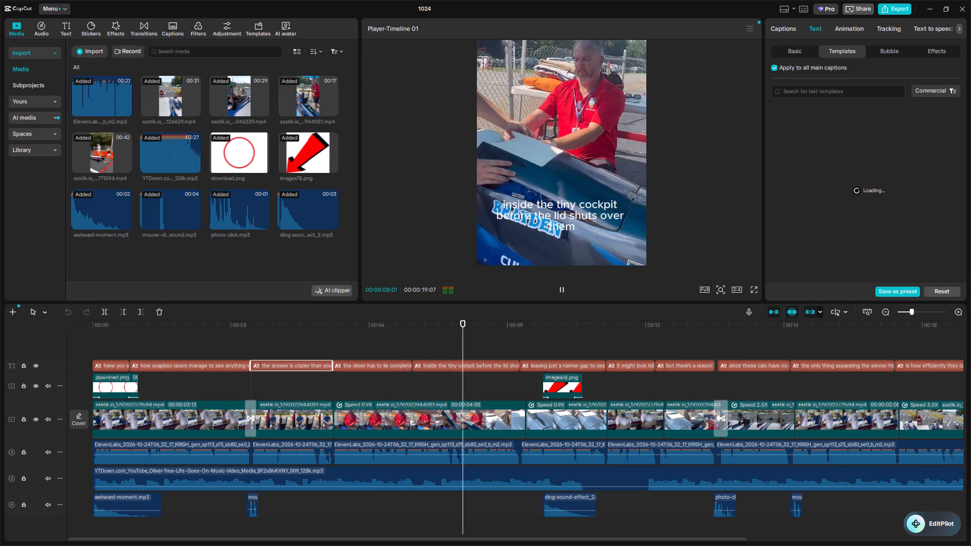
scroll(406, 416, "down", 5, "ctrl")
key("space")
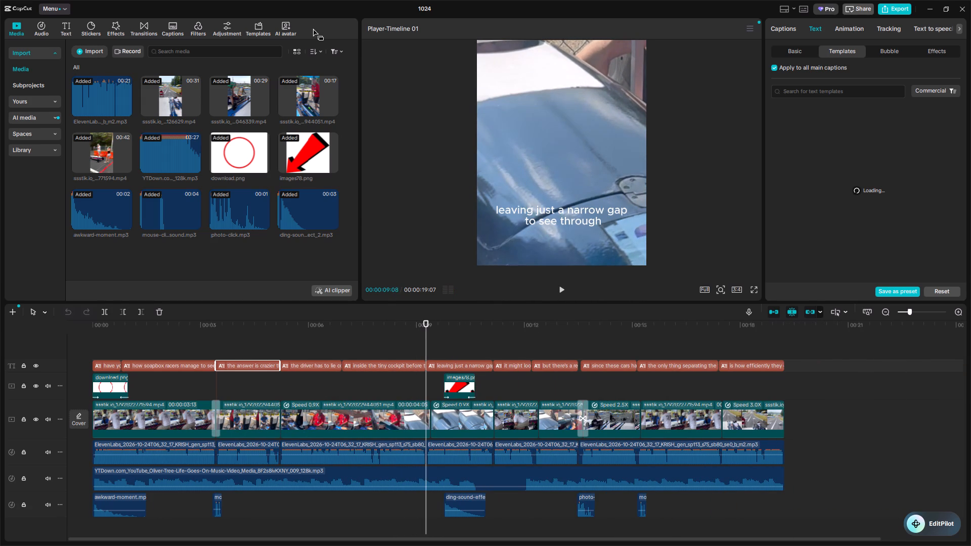
Open the favorite filters in the filter library.
left_click(199, 33)
left_click(43, 53)
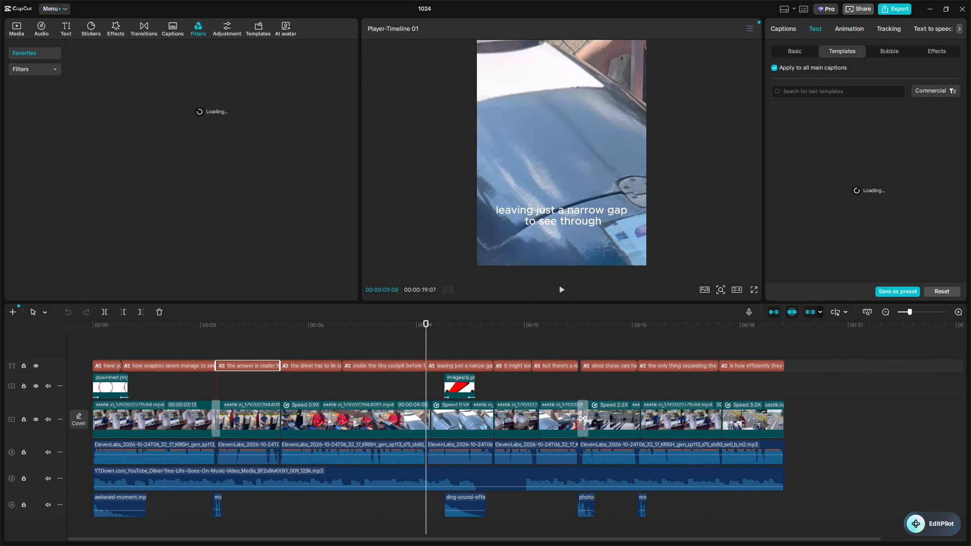
scroll(844, 470, "down", 1)
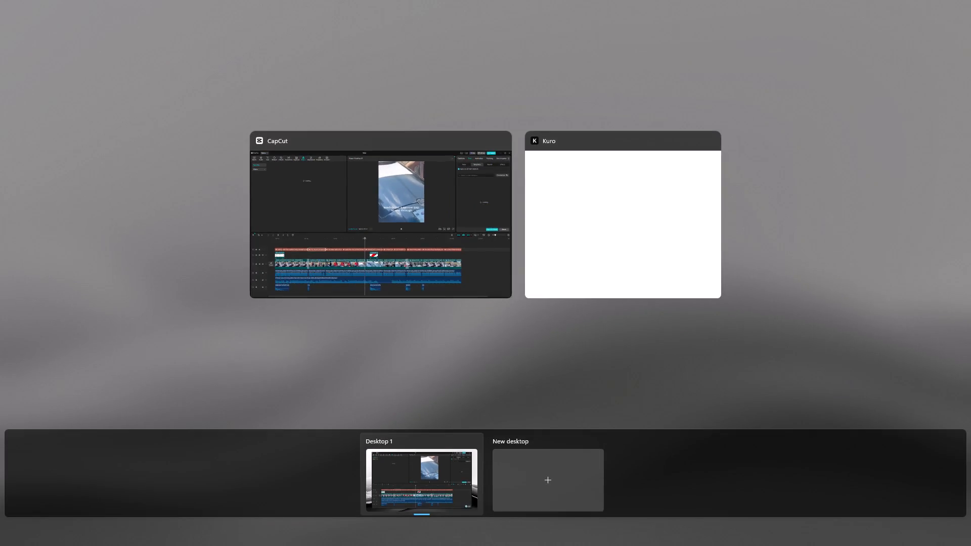
scroll(901, 166, "up", 3)
Set the usage filter of the text templates to All and dismiss the keyboard shortcut notification.
left_click(943, 84)
left_click(934, 98)
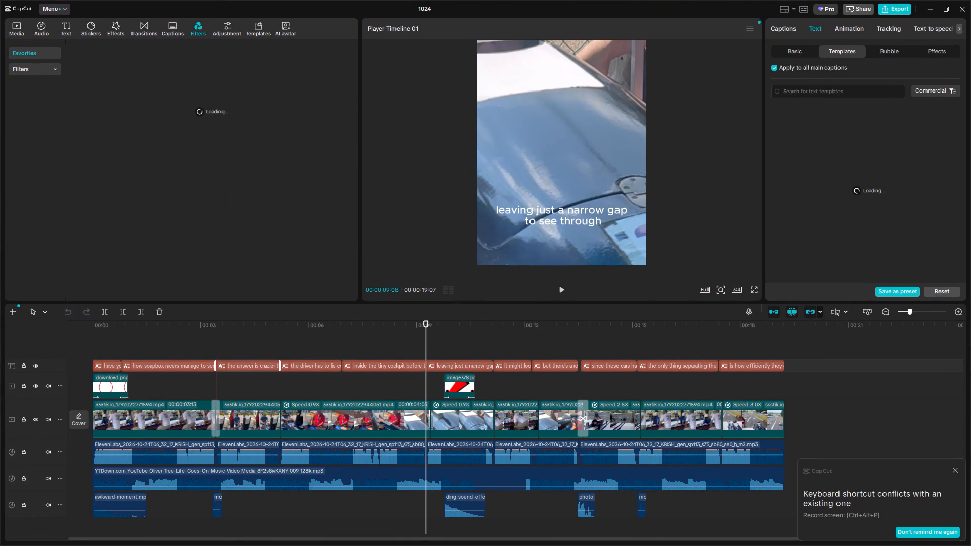
left_click(927, 92)
left_click(922, 104)
left_click(887, 72)
left_click(953, 471)
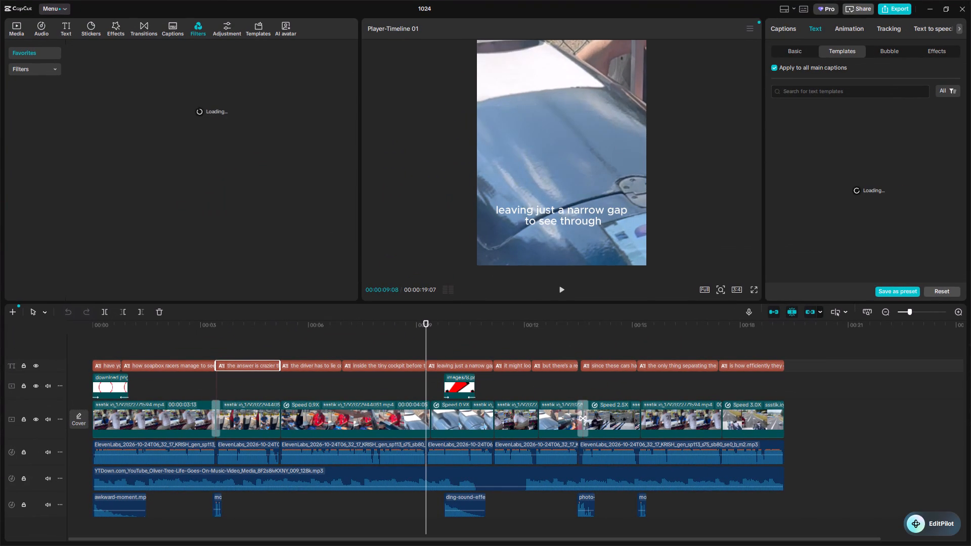
Check the Wi-Fi connection in the system's quick settings and return to the timeline.
left_click(908, 537)
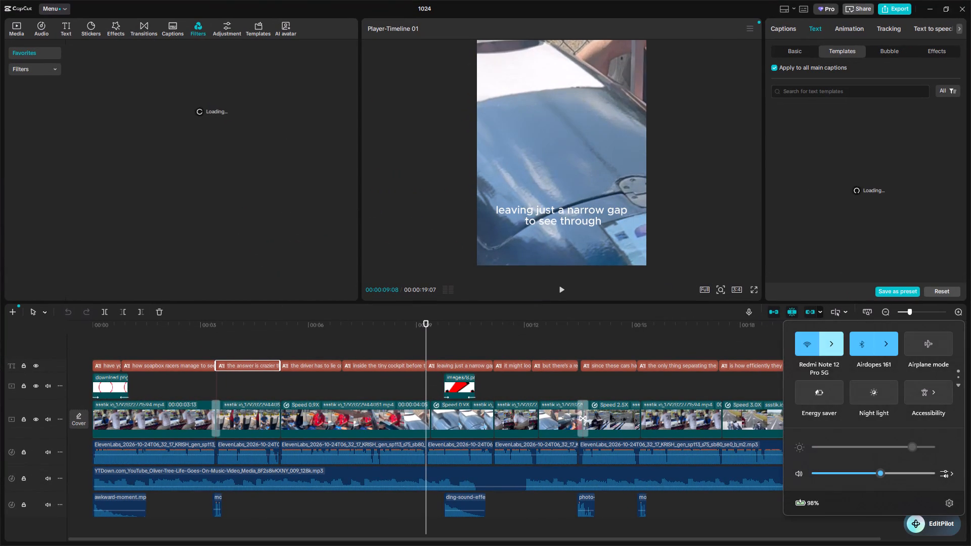
left_click(822, 341)
left_click(681, 343)
Move the playhead to 00:00:07:13, within the caption "inside the tiny cockpit before the lid shuts over them".
left_click_drag(681, 343, 588, 354)
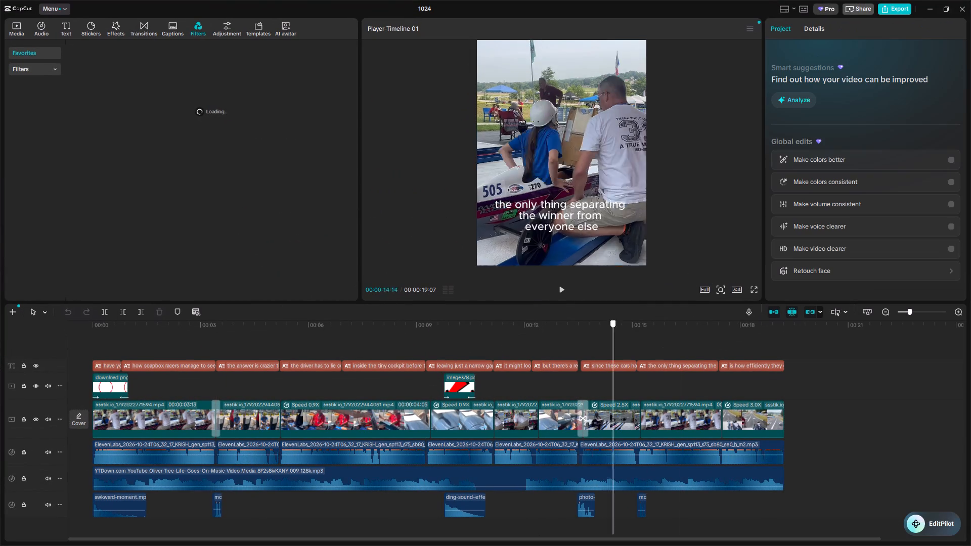
left_click_drag(588, 354, 360, 390)
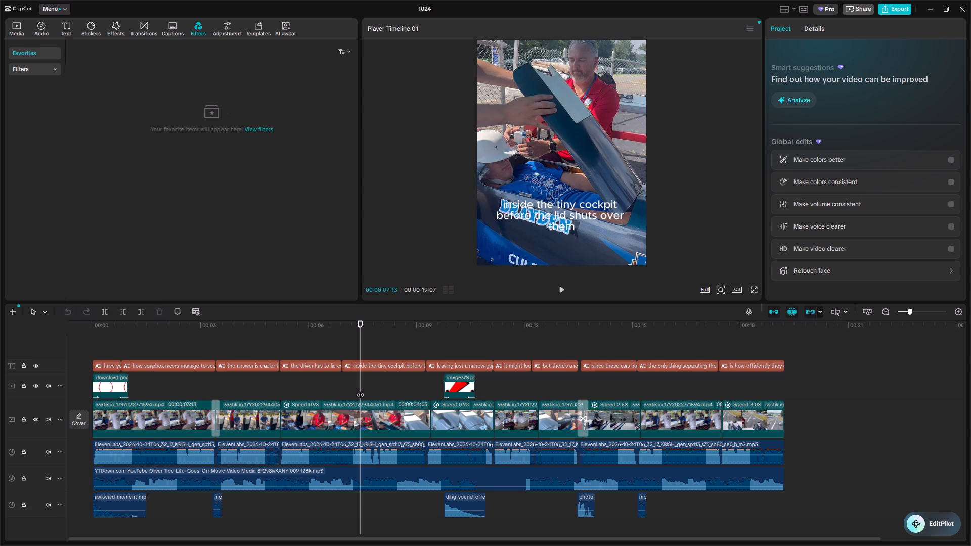
Reload the filter library, dismiss the Teams upgrade offer and show the featured filters.
left_click(53, 69)
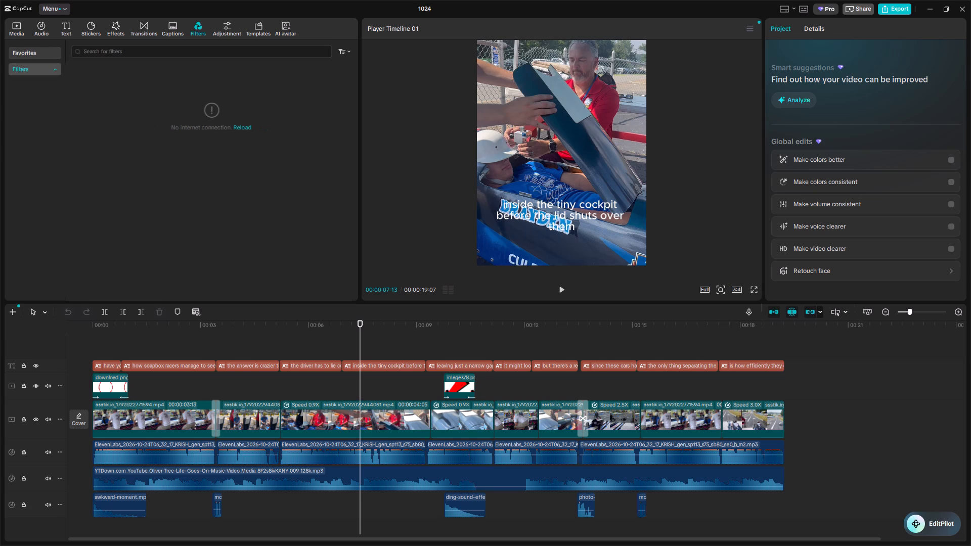
left_click(241, 124)
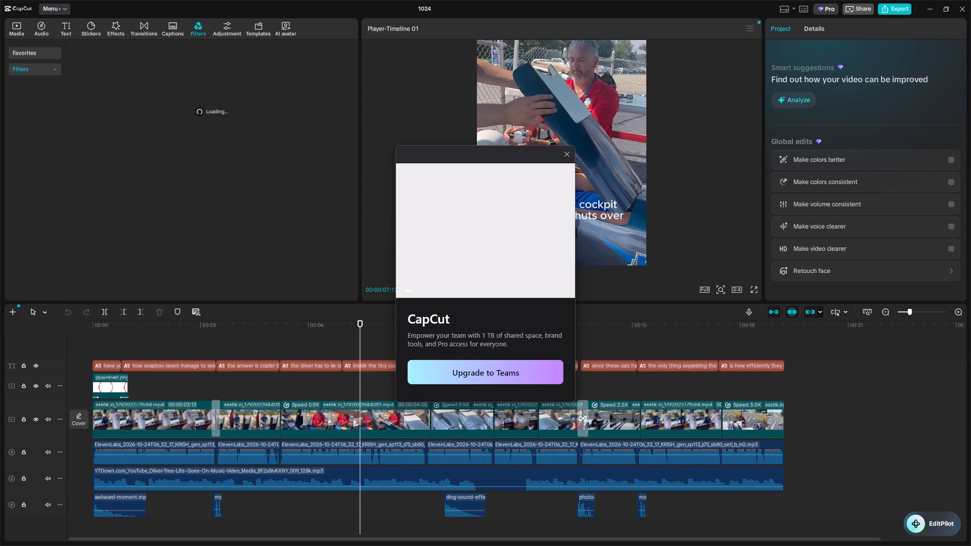
left_click(570, 150)
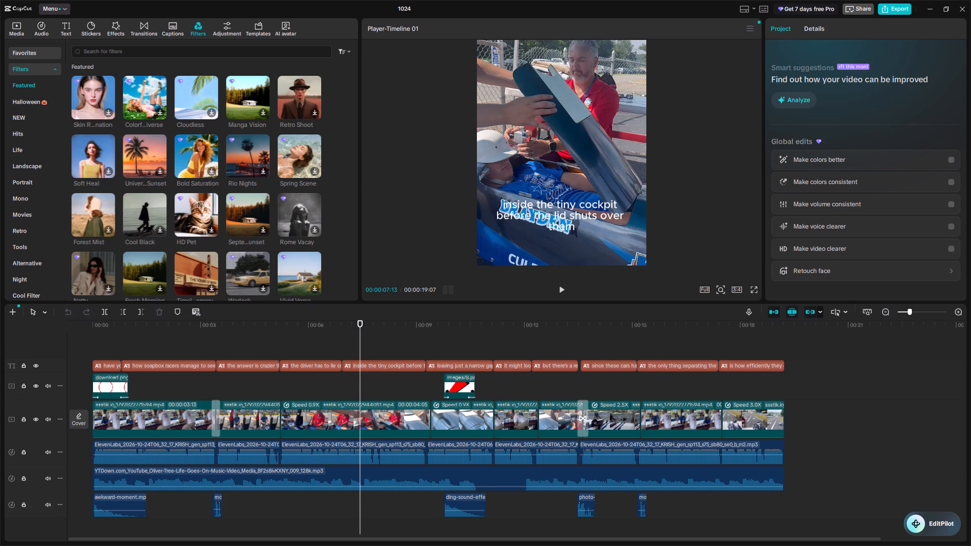
left_click(40, 47)
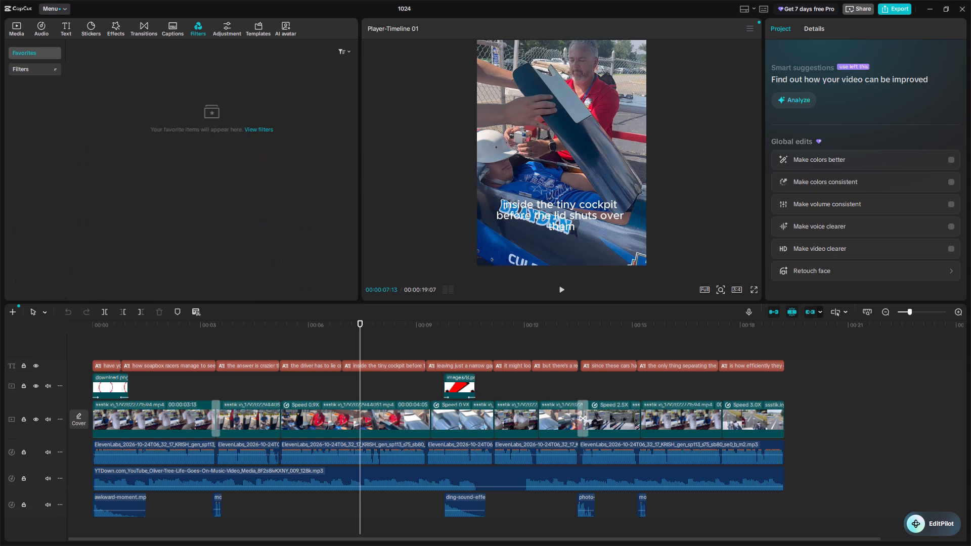
left_click(259, 134)
left_click(260, 130)
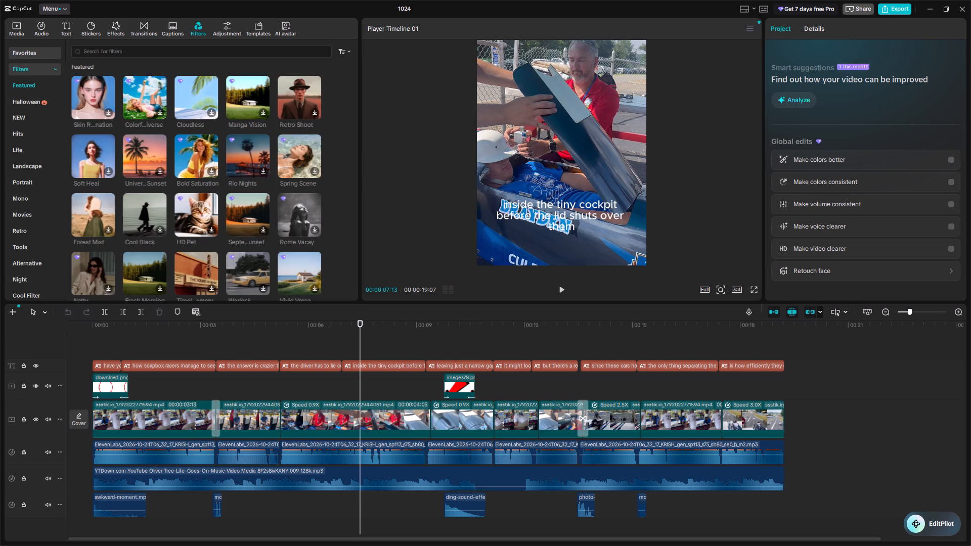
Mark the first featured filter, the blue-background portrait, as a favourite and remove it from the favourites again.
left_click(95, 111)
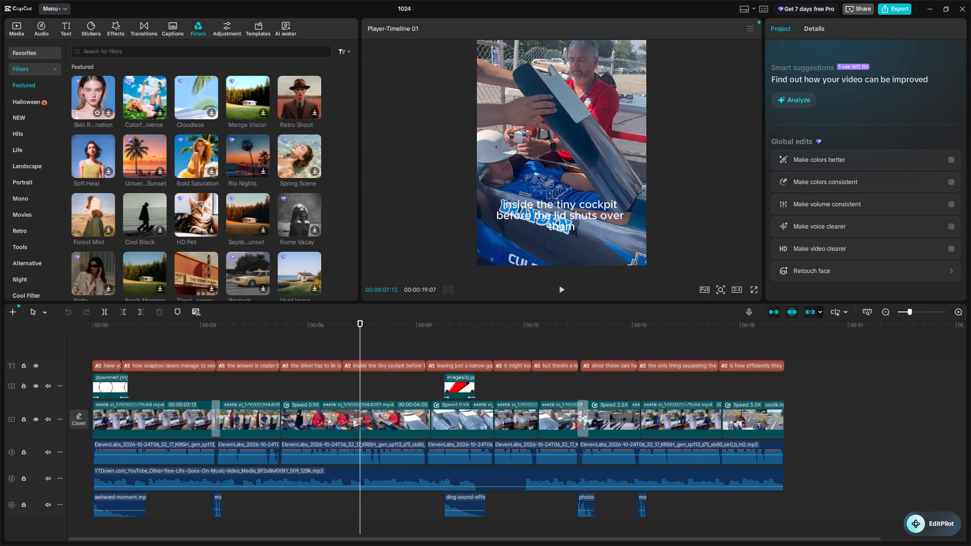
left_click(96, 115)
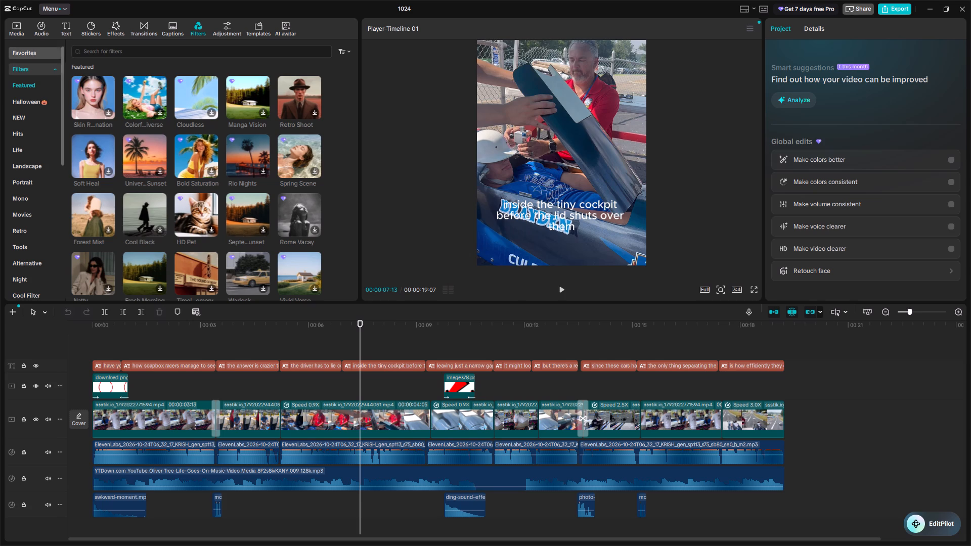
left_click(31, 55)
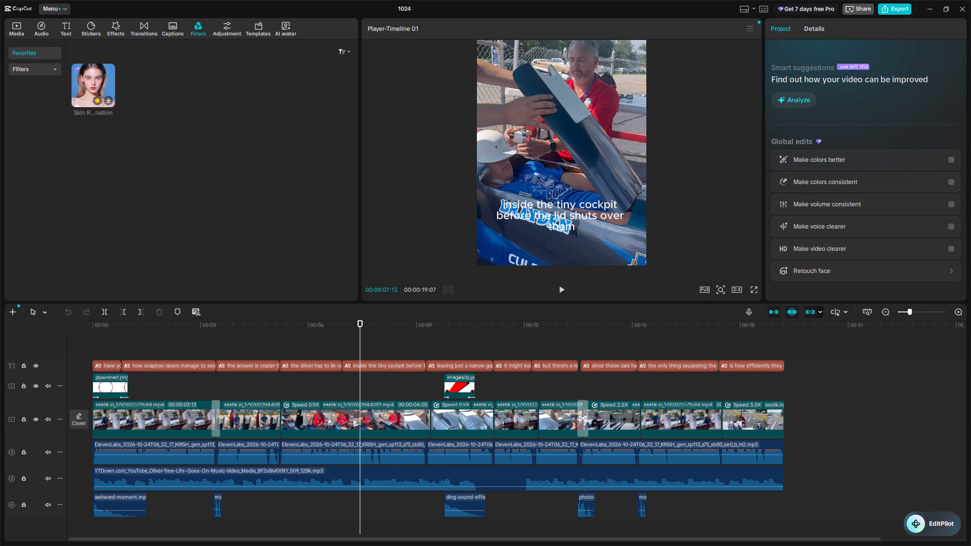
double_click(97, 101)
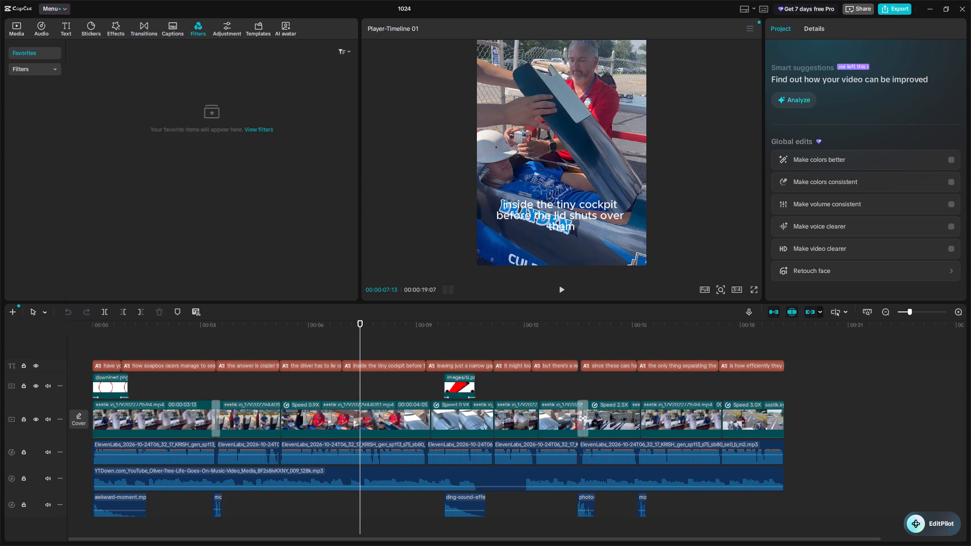
Apply the caption template with bold white words and a cyan highlighted word to all main captions.
left_click(395, 370)
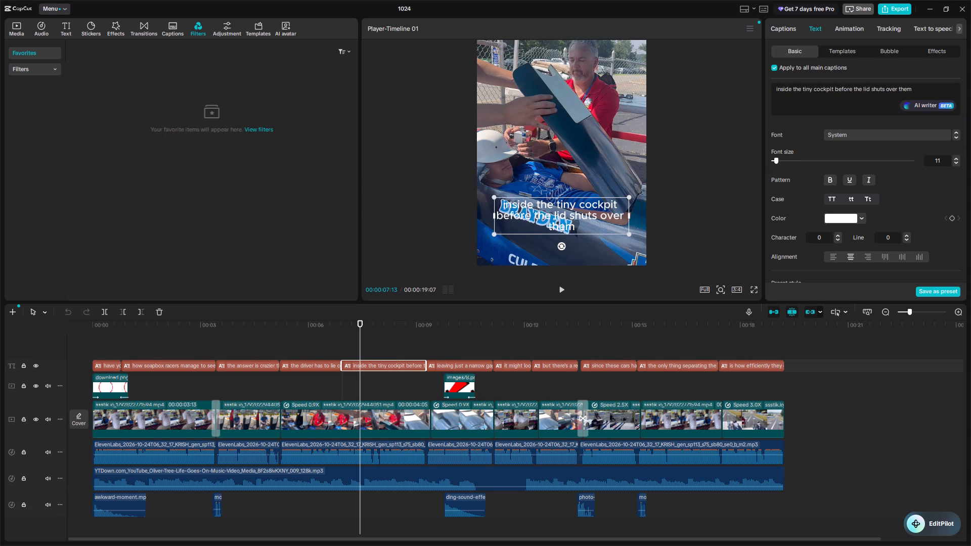
left_click(834, 53)
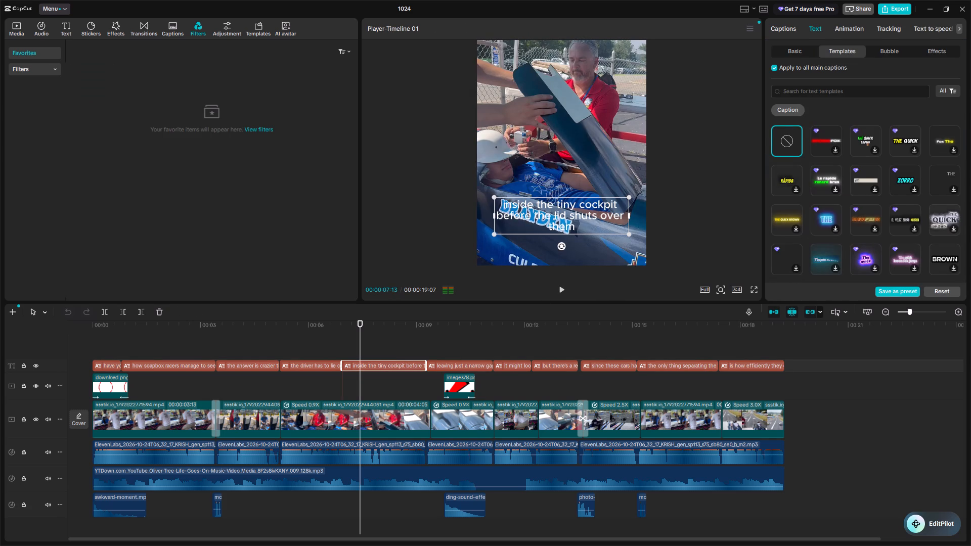
scroll(825, 246, "down", 1)
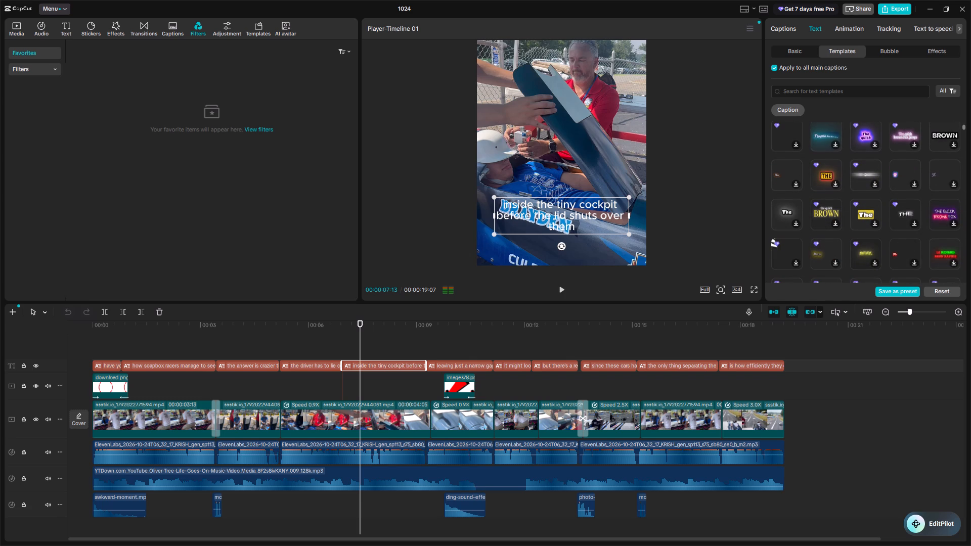
scroll(825, 246, "down", 1)
scroll(870, 252, "down", 1)
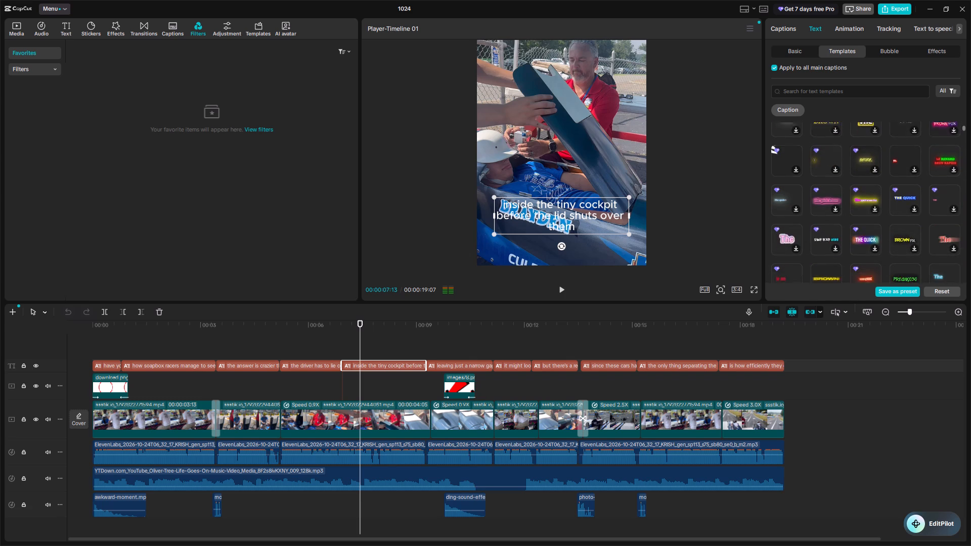
scroll(870, 252, "down", 1)
left_click(821, 204)
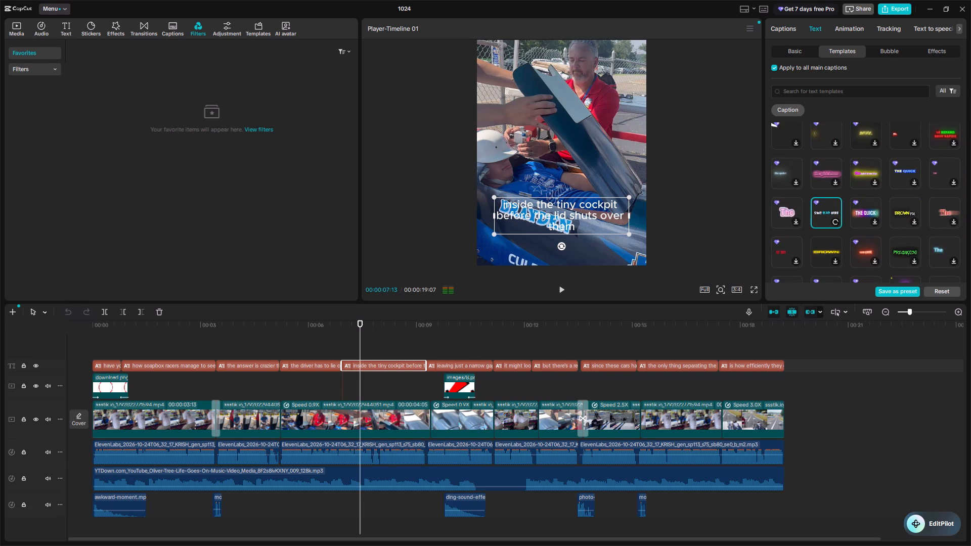
scroll(821, 211, "up", 1)
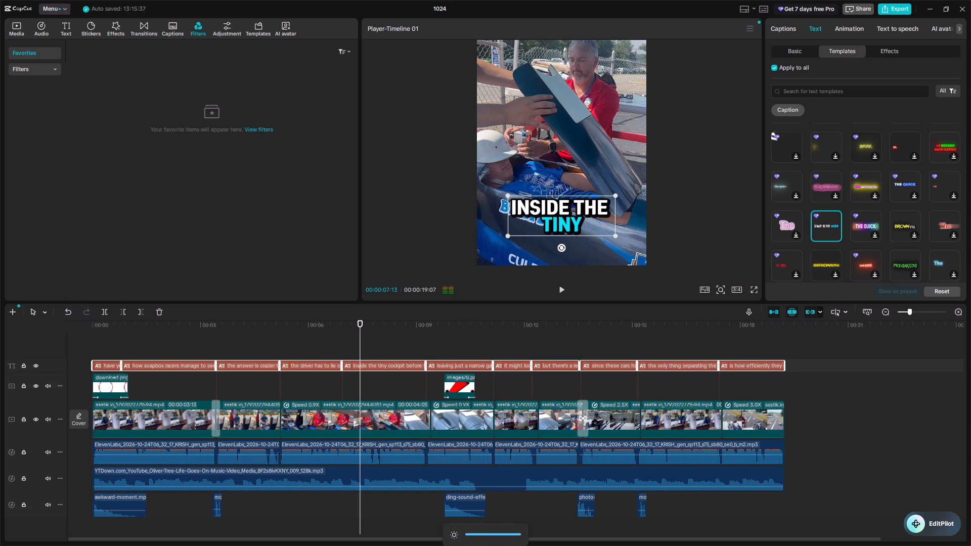
scroll(873, 258, "down", 1)
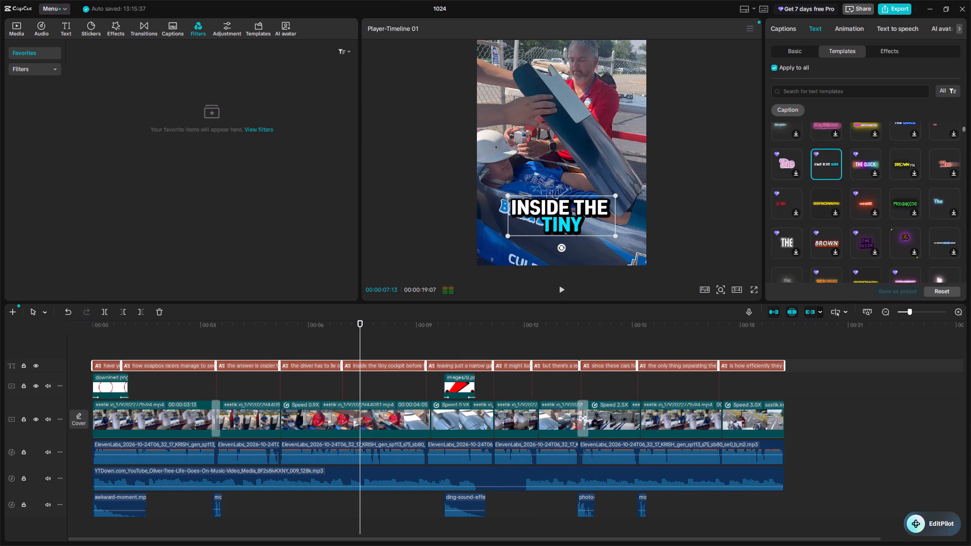
scroll(873, 258, "down", 1)
scroll(873, 258, "up", 4)
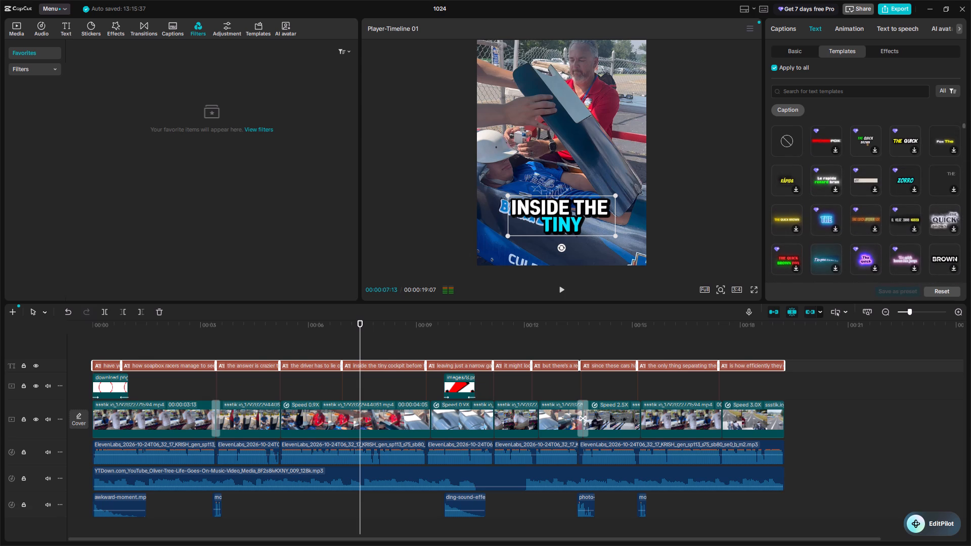
Search the fonts for "be" and set the font of all captions to BebasNeue.
left_click(792, 56)
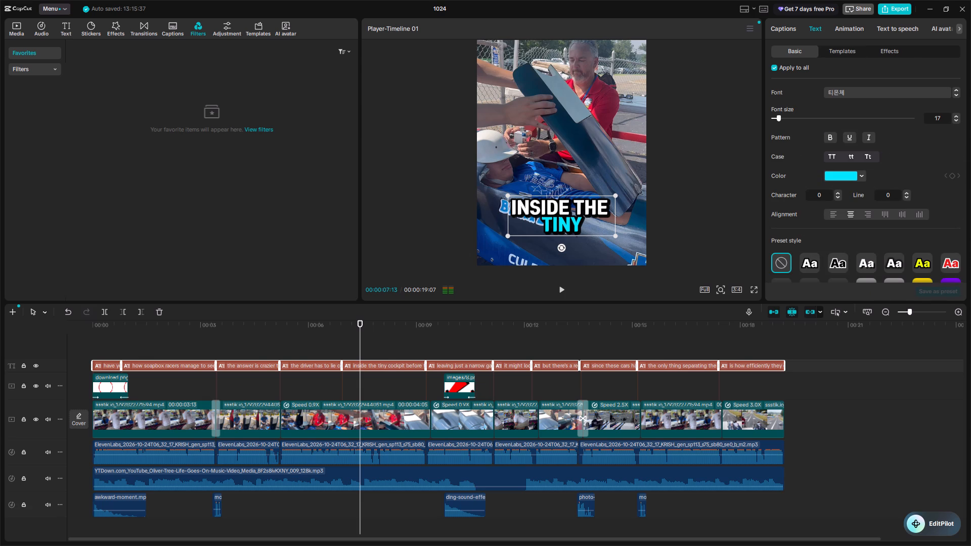
left_click(862, 93)
scroll(868, 229, "up", 6)
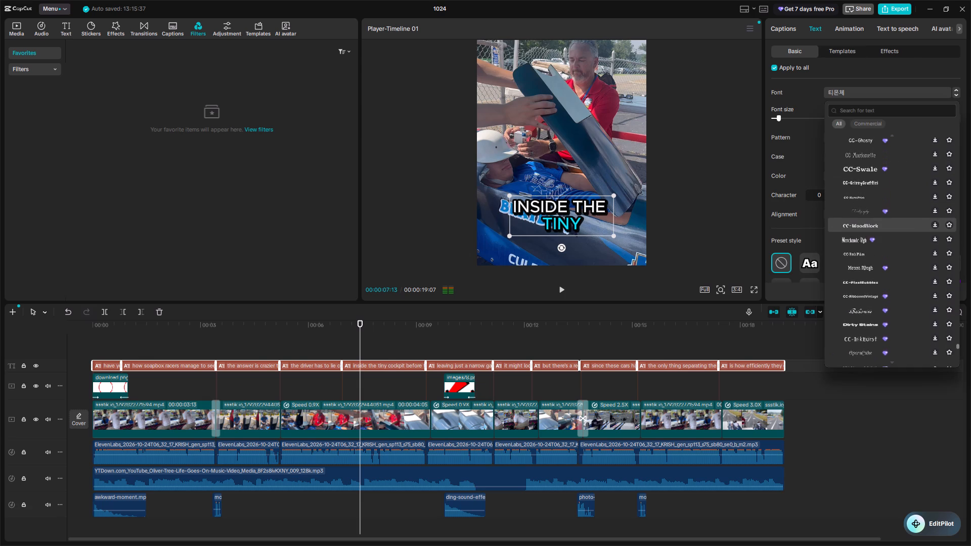
scroll(868, 229, "up", 20)
scroll(868, 229, "up", 20)
scroll(868, 229, "up", 4)
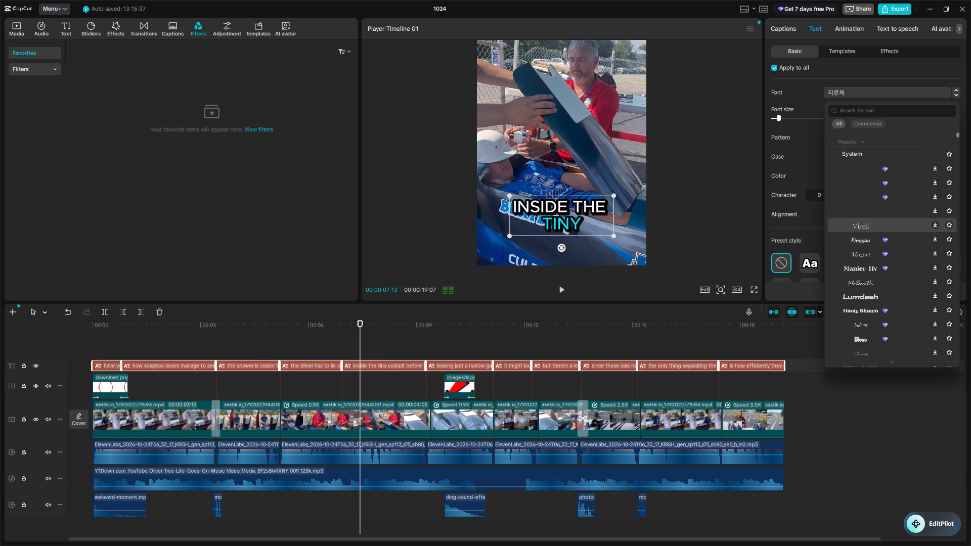
scroll(883, 151, "up", 4)
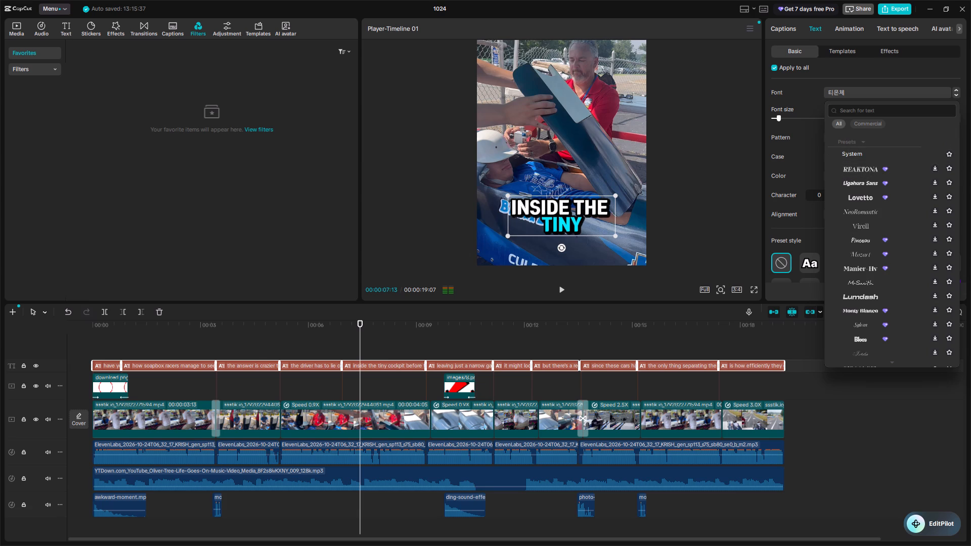
left_click(866, 110)
key("b")
key("e")
key("Return")
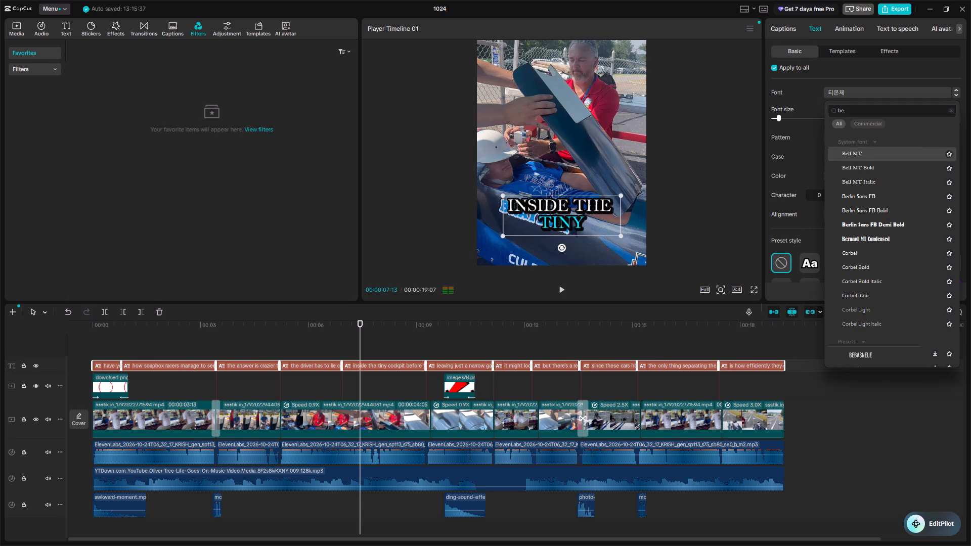
scroll(887, 271, "down", 2)
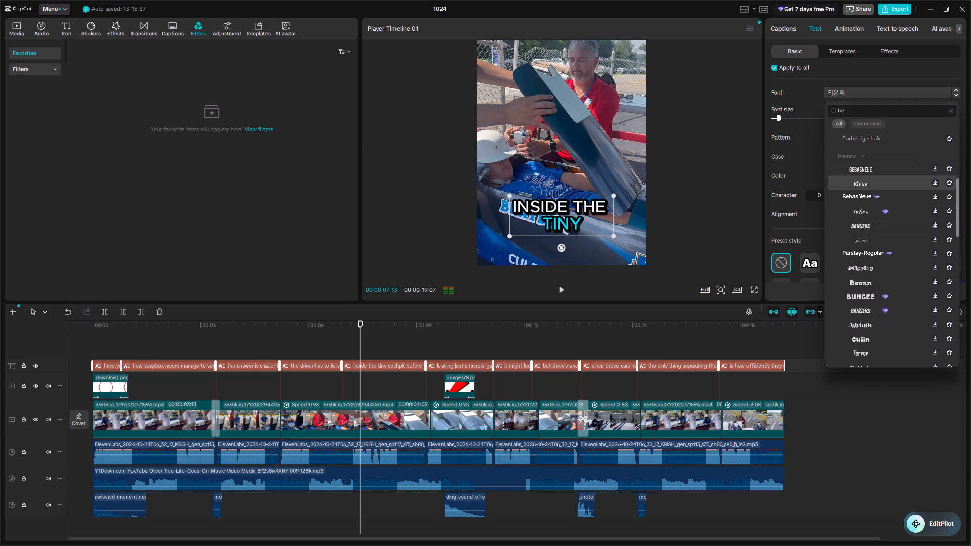
left_click(863, 173)
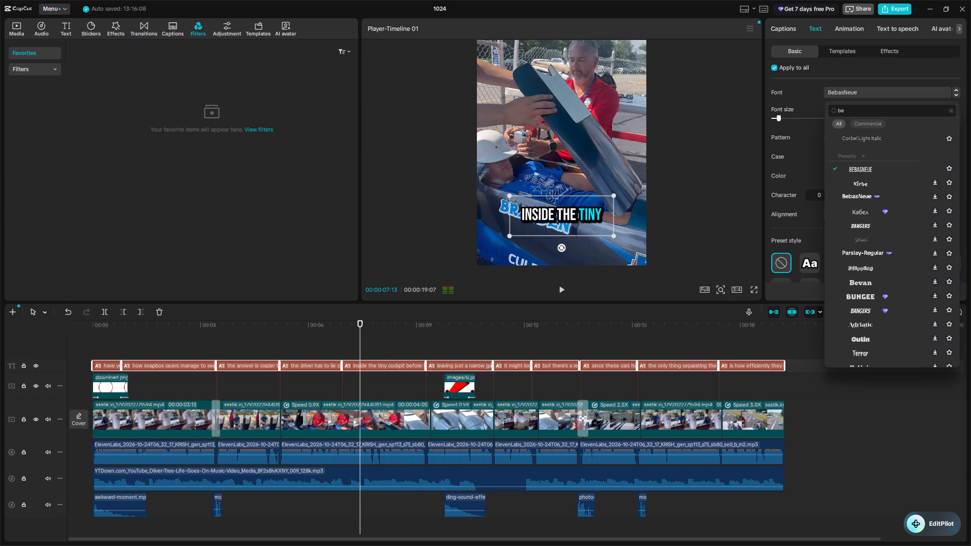
Move the captions up to the middle of the video frame, centred horizontally.
left_click_drag(565, 208, 571, 152)
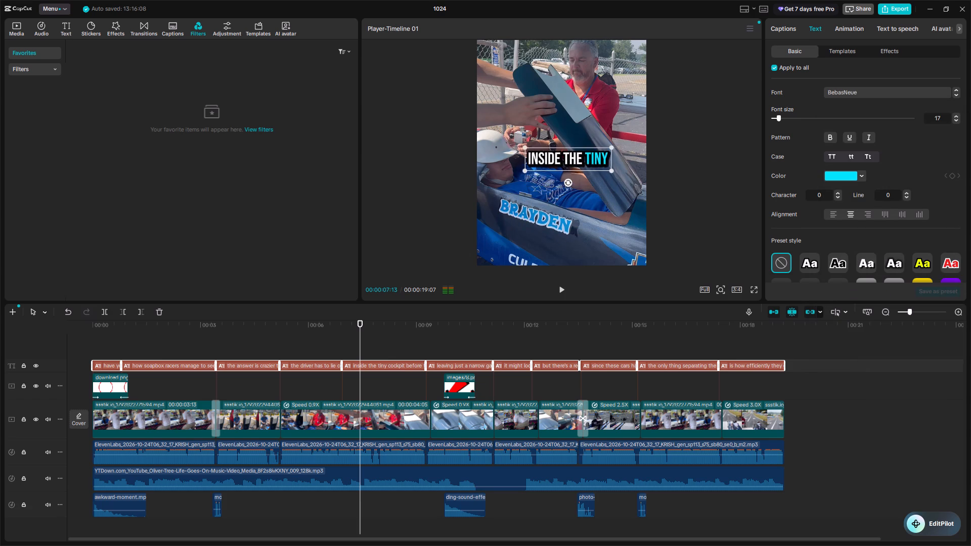
left_click_drag(571, 152, 564, 148)
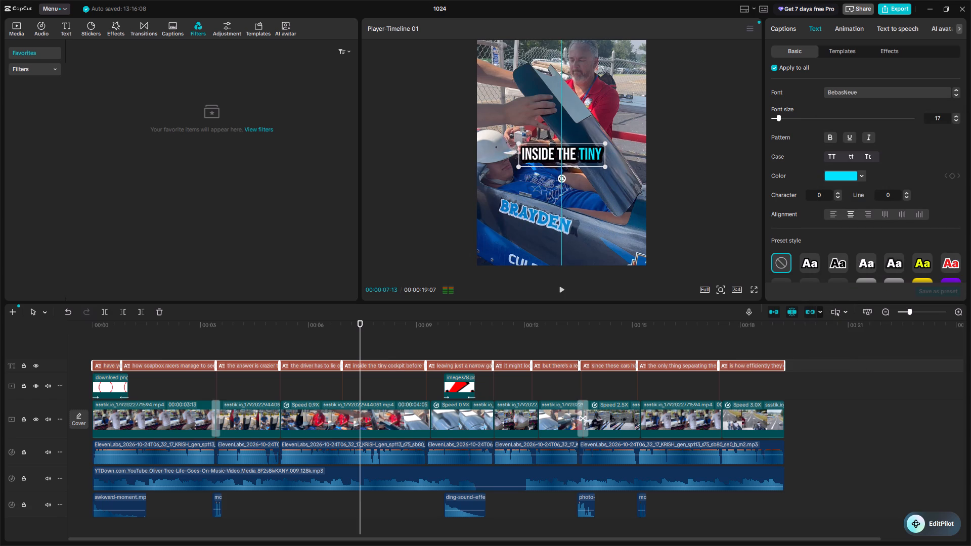
left_click_drag(564, 148, 564, 145)
Choose the same cyan-highlight caption template again for all captions.
left_click(833, 51)
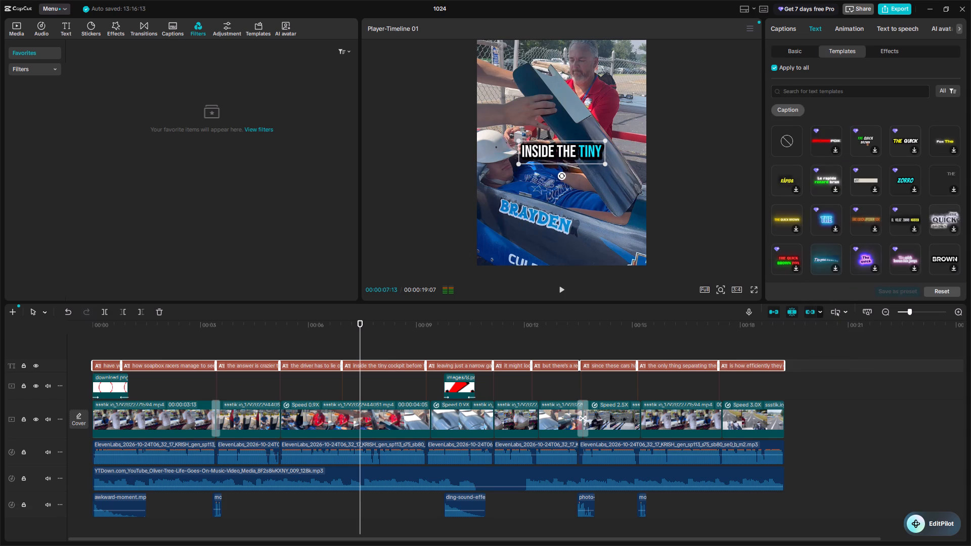
scroll(786, 216, "down", 1)
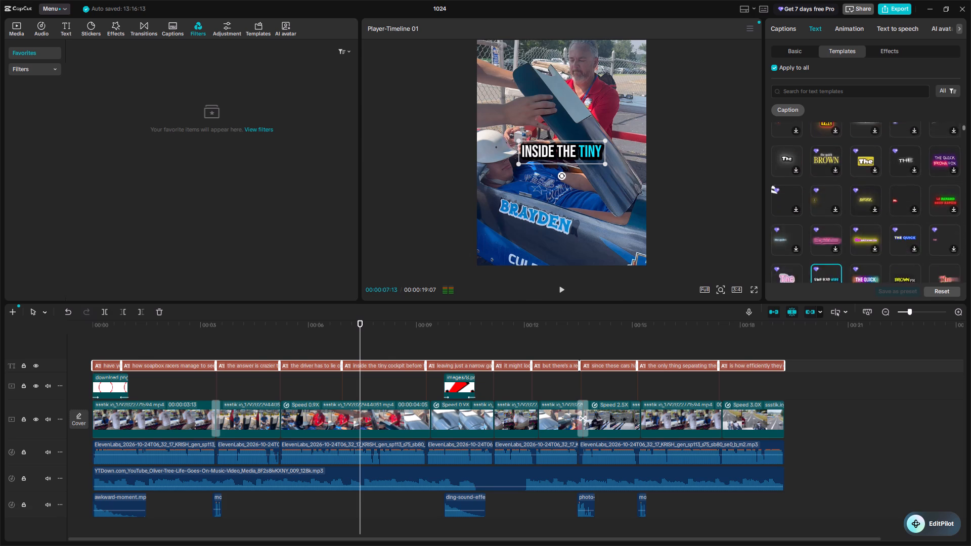
scroll(786, 216, "down", 1)
double_click(825, 205)
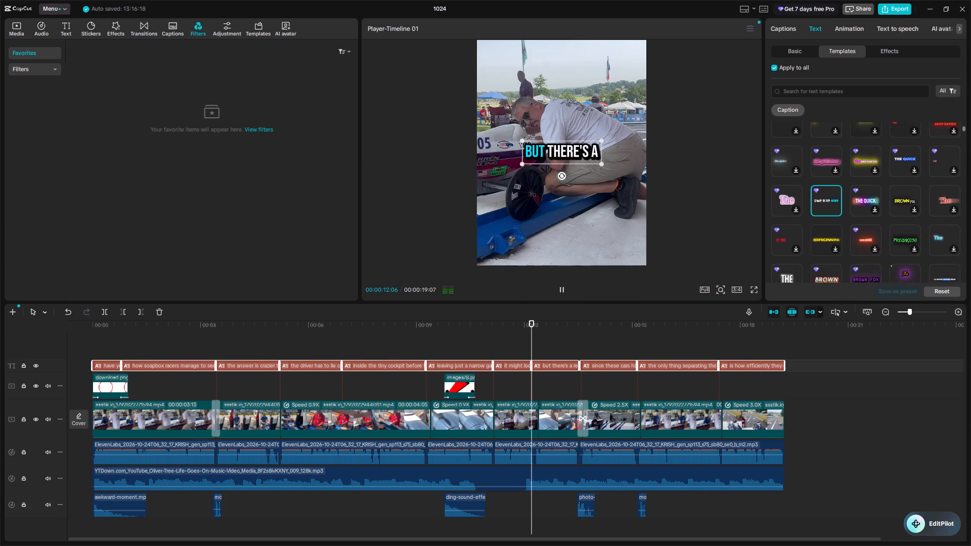
Play the short from its beginning to check how the cyan-highlight captions look over the footage.
key("space")
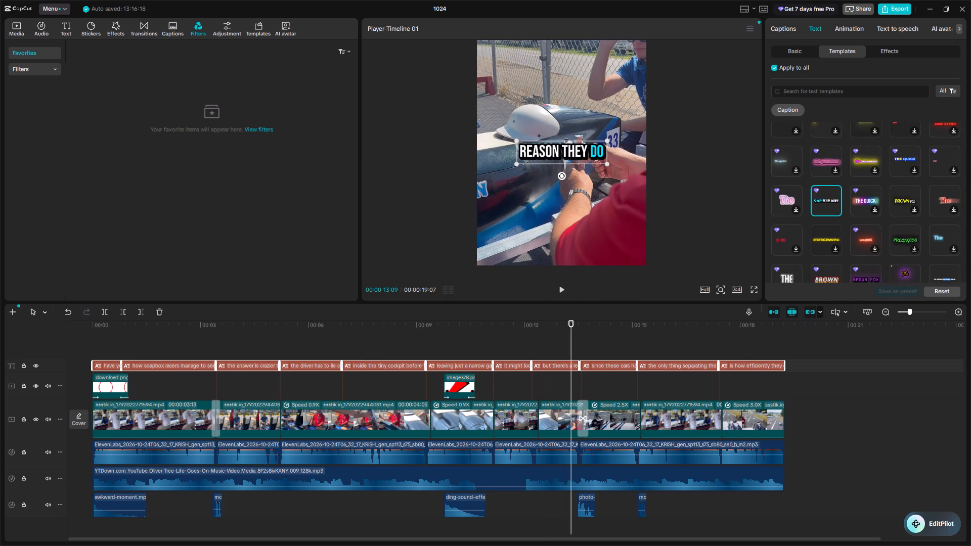
left_click(908, 288)
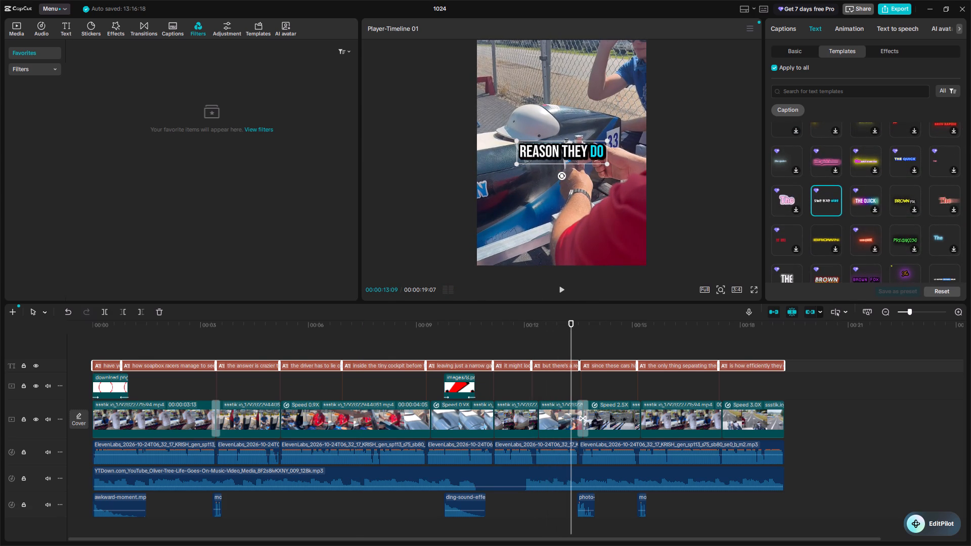
left_click(385, 385)
left_click_drag(385, 385, 182, 385)
double_click(182, 385)
left_click_drag(182, 385, 0, 400)
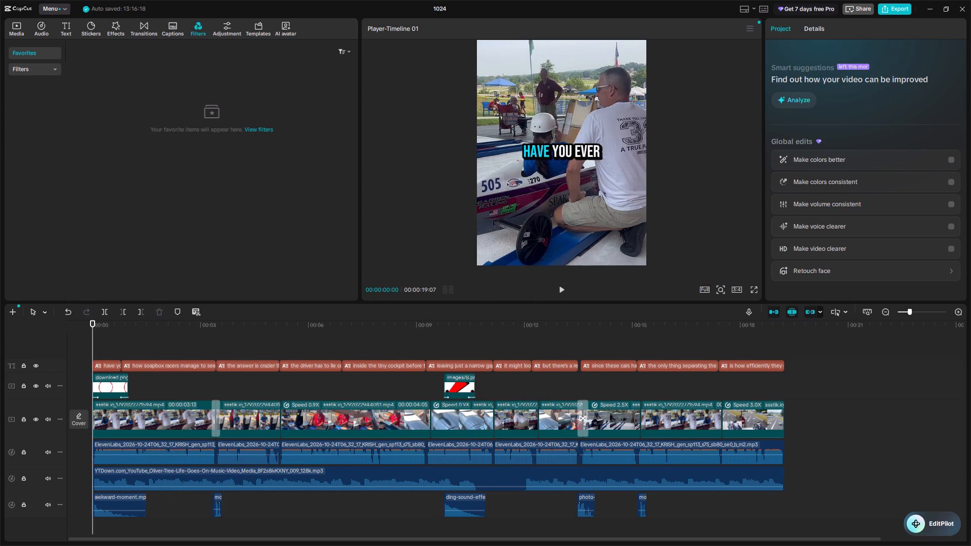
key("space")
key("space")
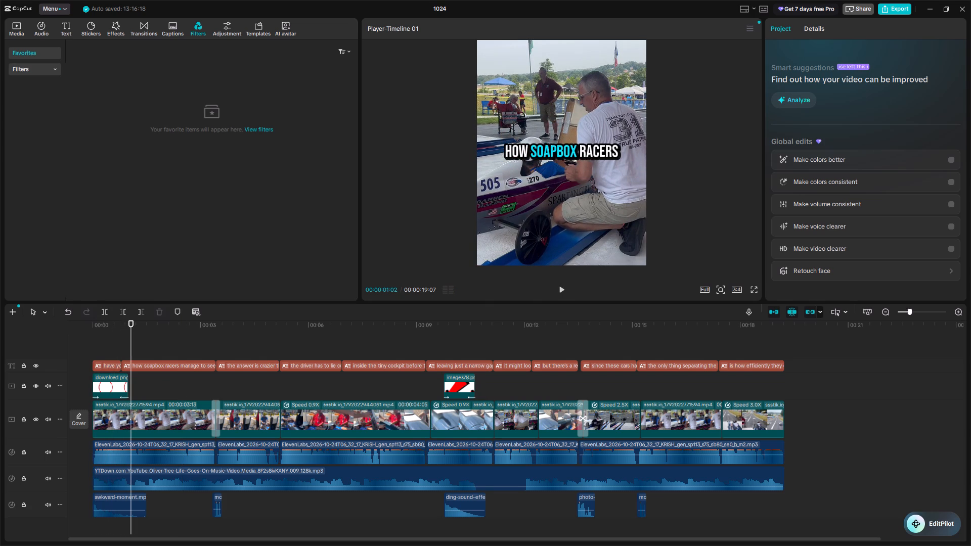
key("space")
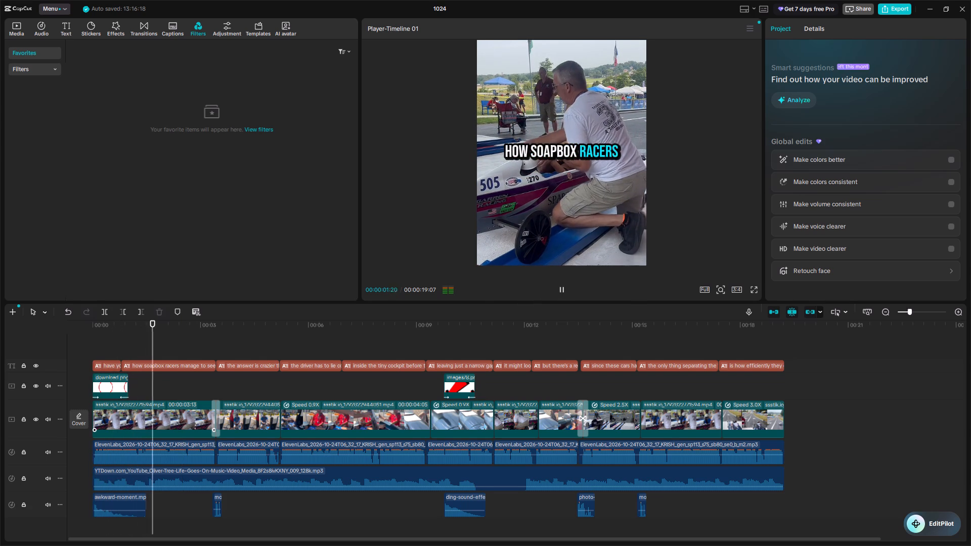
key("space")
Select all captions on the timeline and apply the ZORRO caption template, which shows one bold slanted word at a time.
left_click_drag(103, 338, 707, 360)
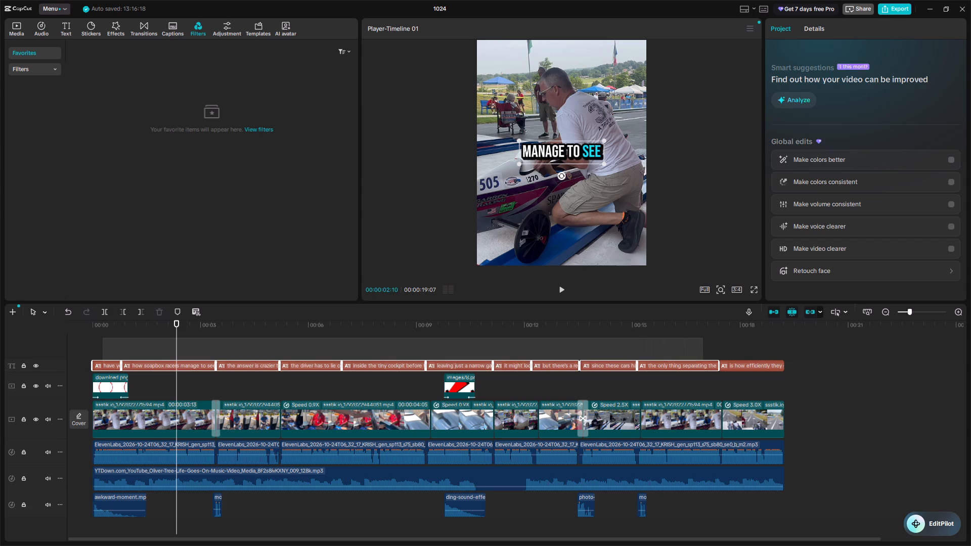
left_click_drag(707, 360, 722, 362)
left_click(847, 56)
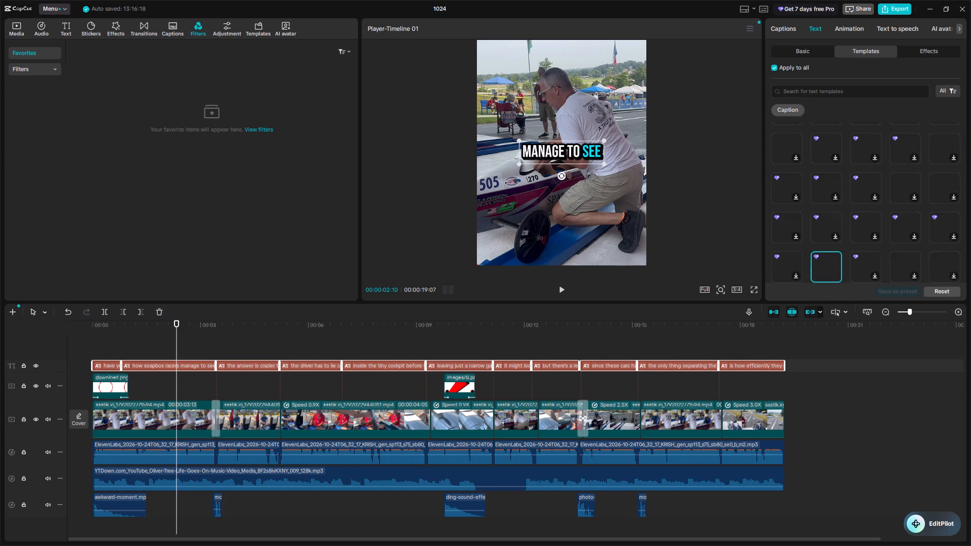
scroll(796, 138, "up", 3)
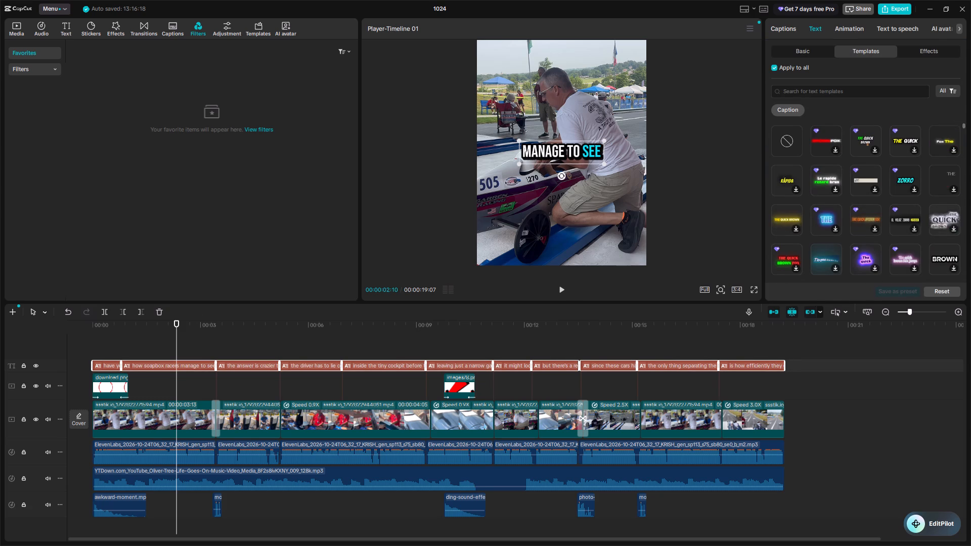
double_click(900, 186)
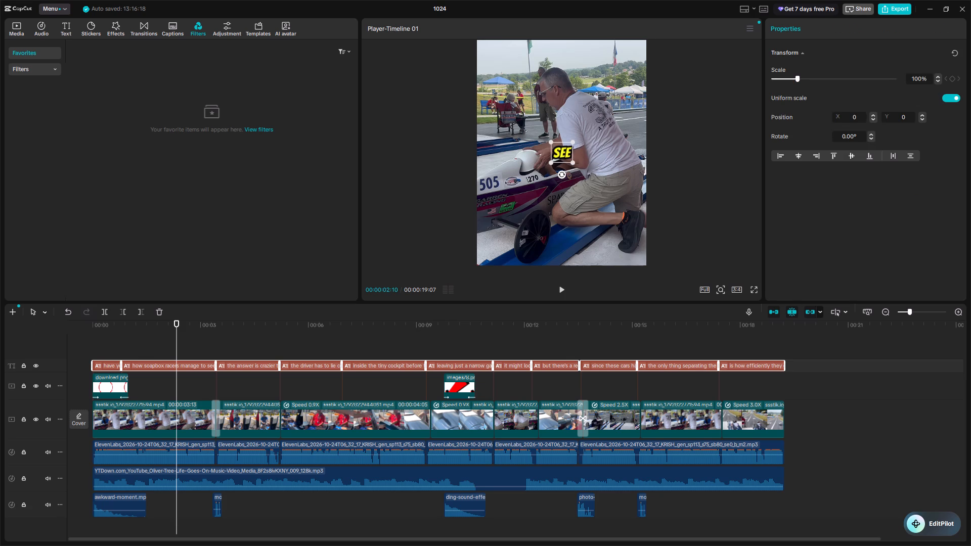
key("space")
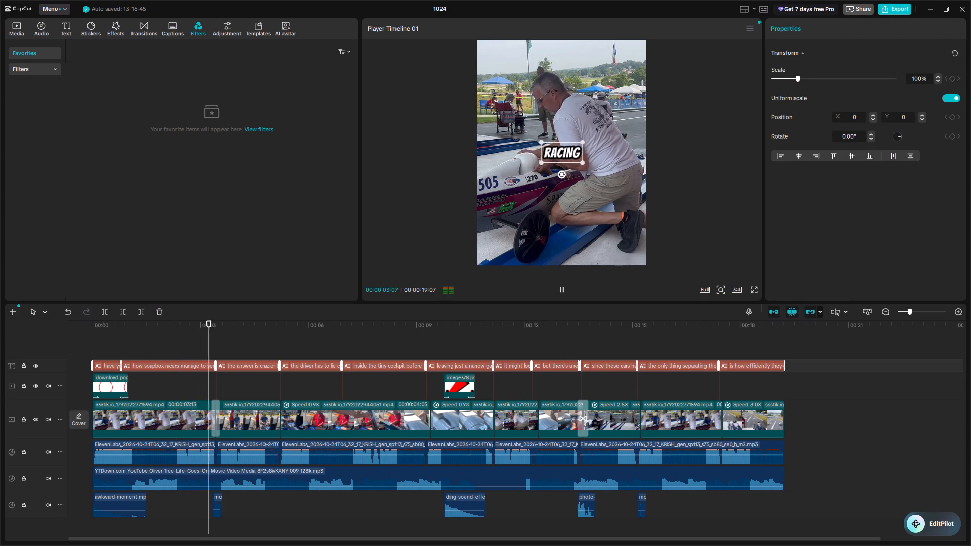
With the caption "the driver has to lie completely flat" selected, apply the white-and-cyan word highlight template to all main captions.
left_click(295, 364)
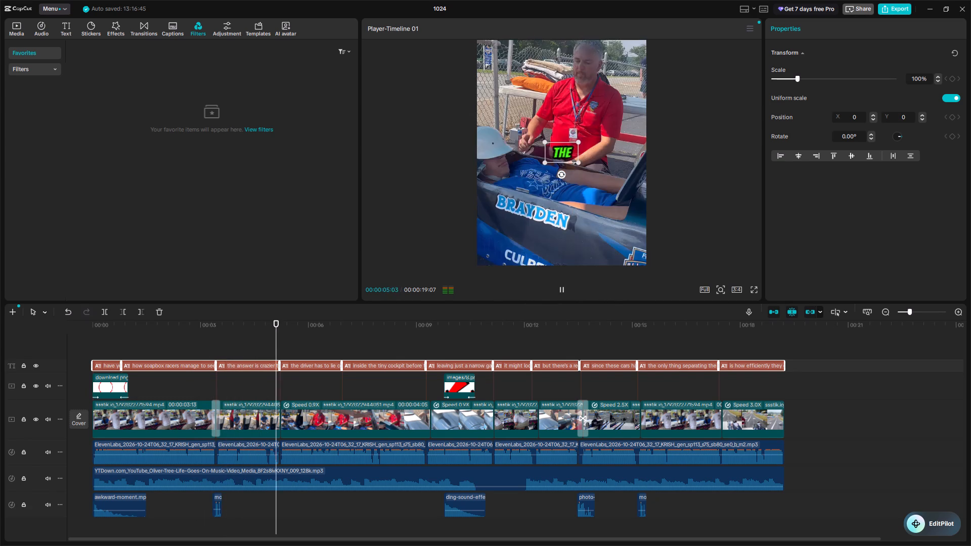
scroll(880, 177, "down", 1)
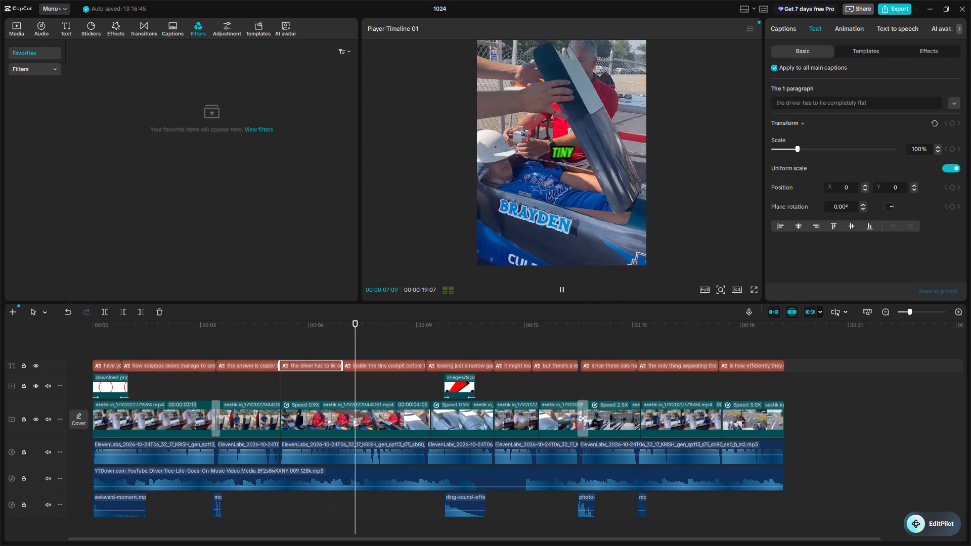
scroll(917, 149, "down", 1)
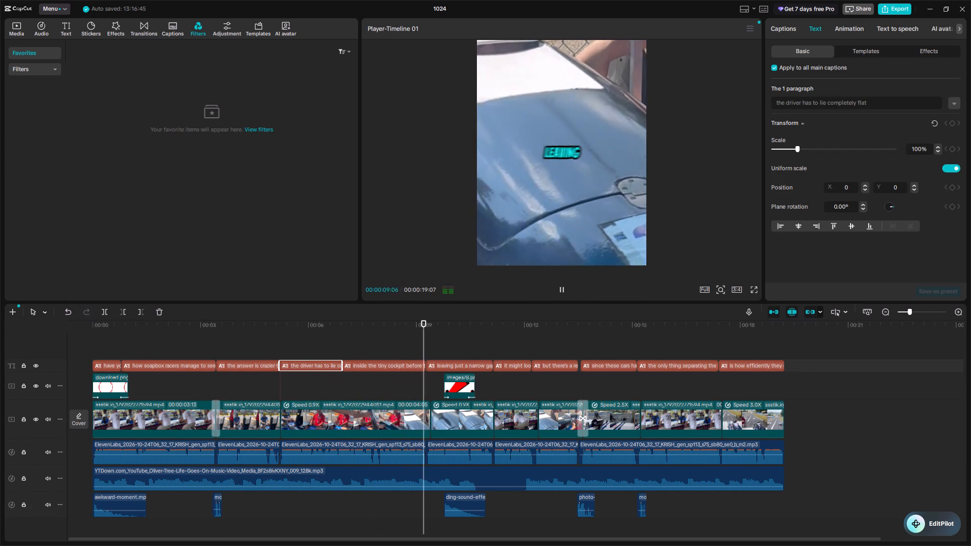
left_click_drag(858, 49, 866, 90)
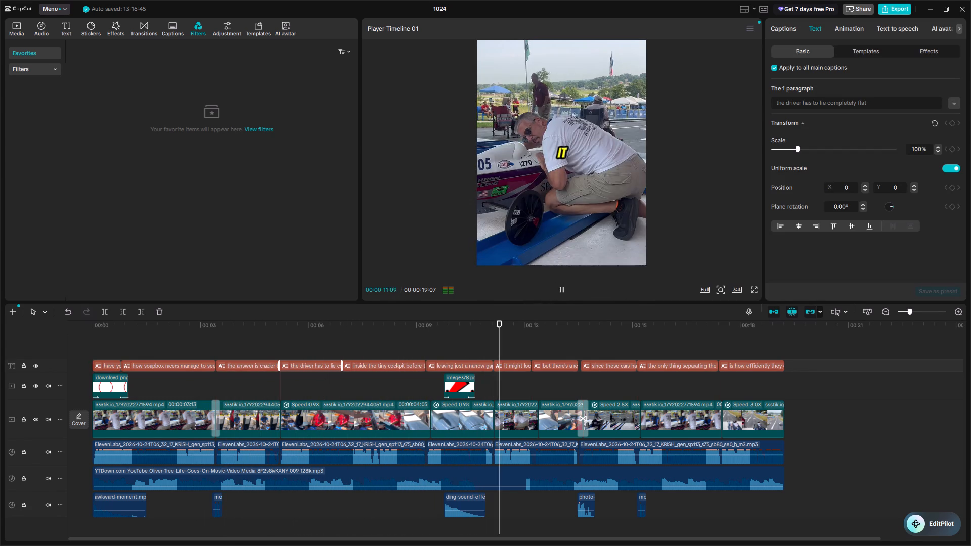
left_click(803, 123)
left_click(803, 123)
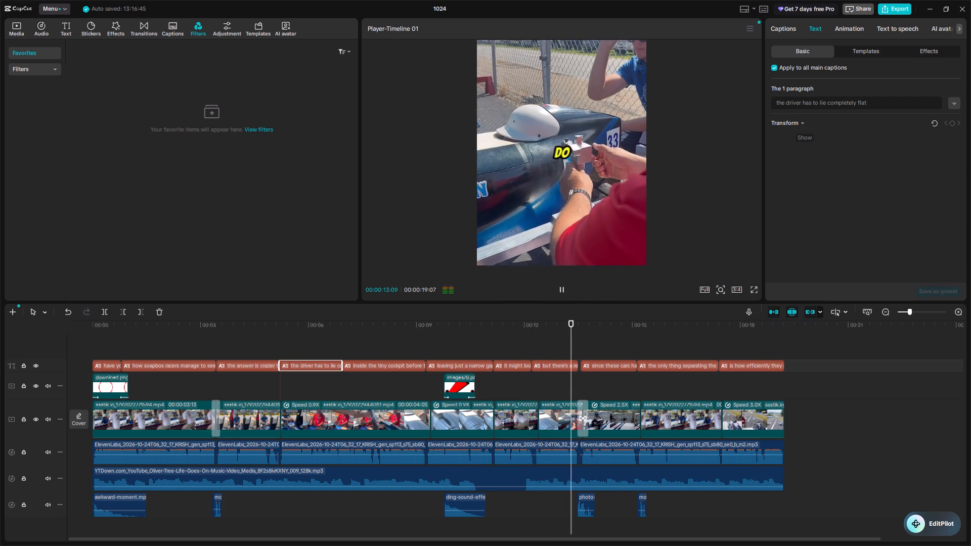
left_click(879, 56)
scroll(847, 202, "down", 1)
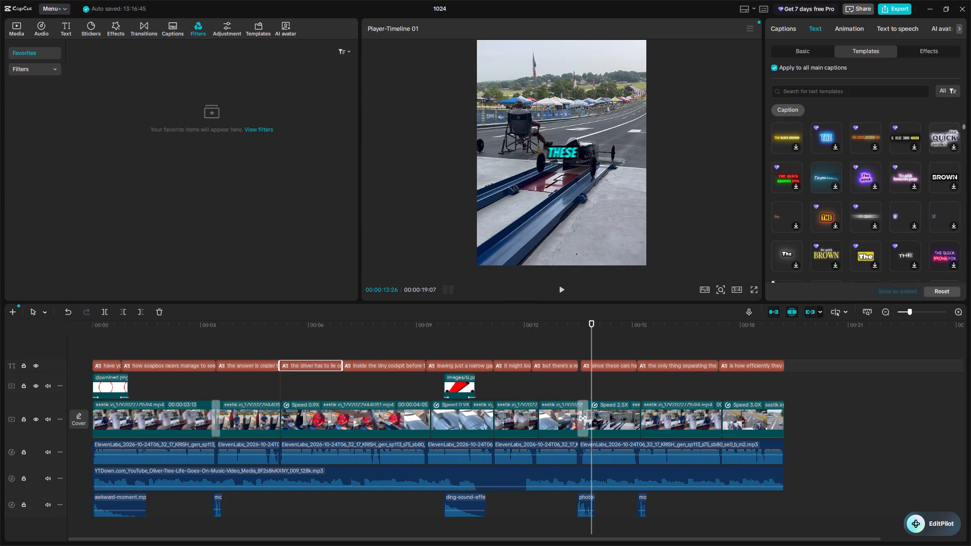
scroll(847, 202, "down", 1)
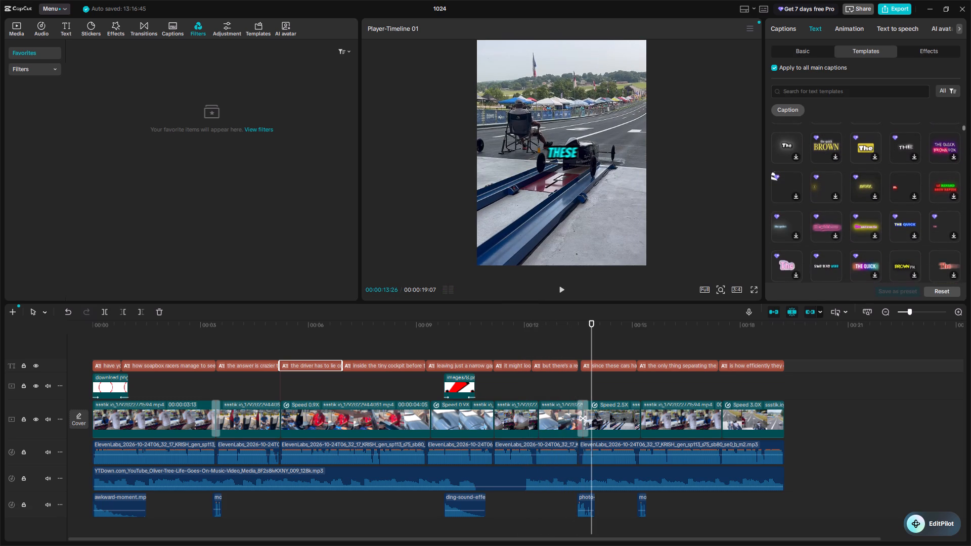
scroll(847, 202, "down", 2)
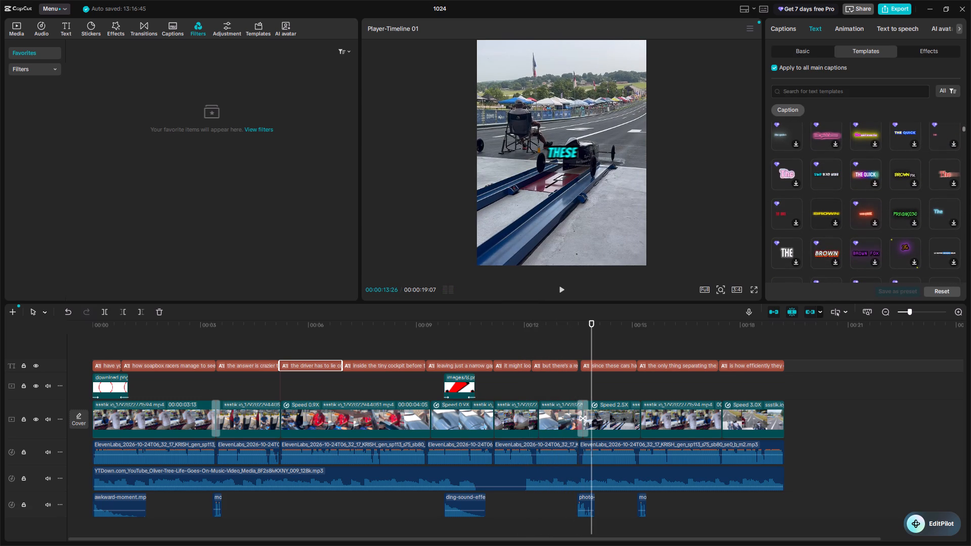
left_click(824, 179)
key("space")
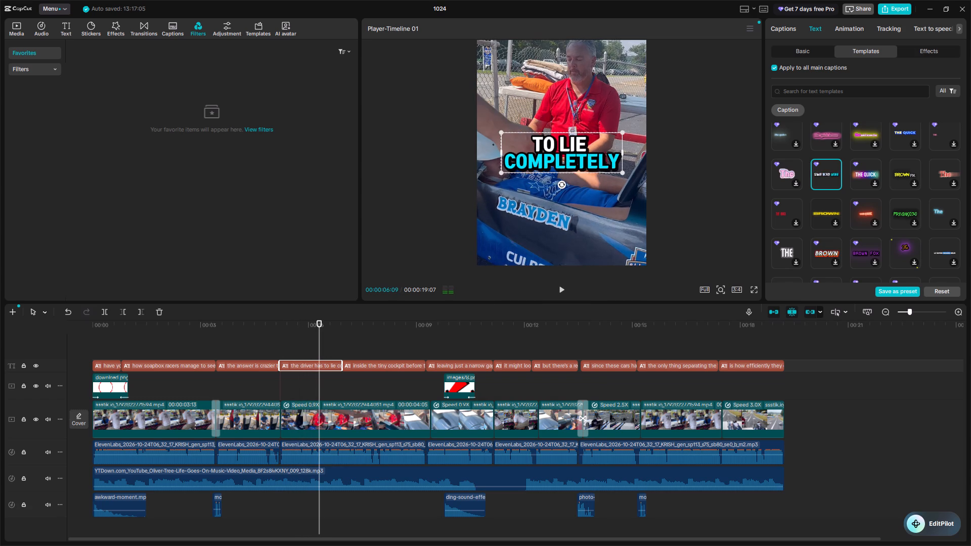
Browse further through the caption templates for an alternative animated style.
scroll(891, 251, "down", 1)
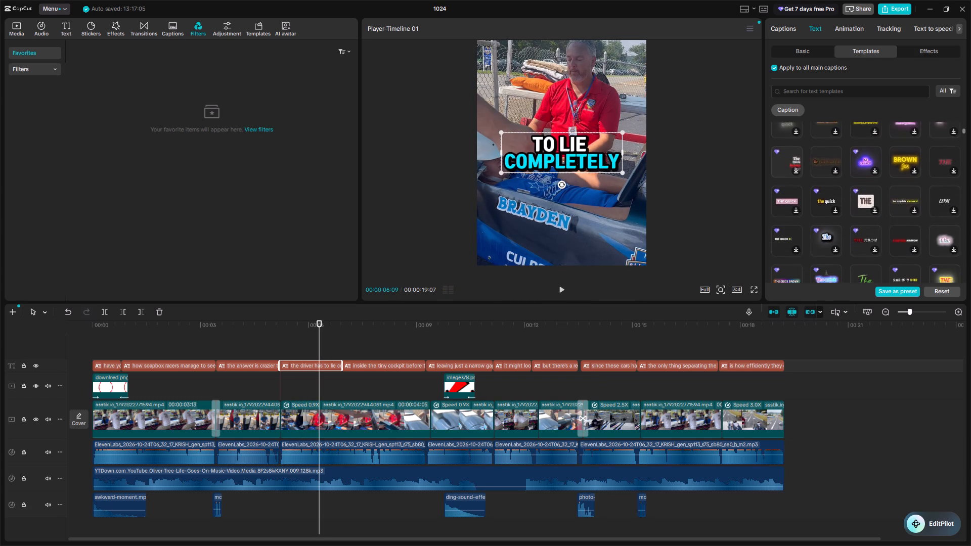
scroll(891, 251, "down", 2)
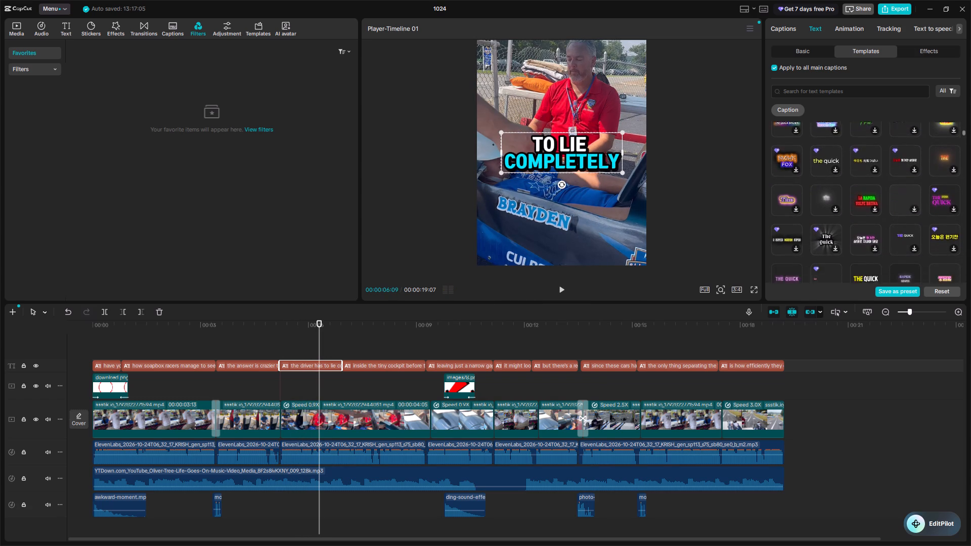
scroll(891, 251, "down", 2)
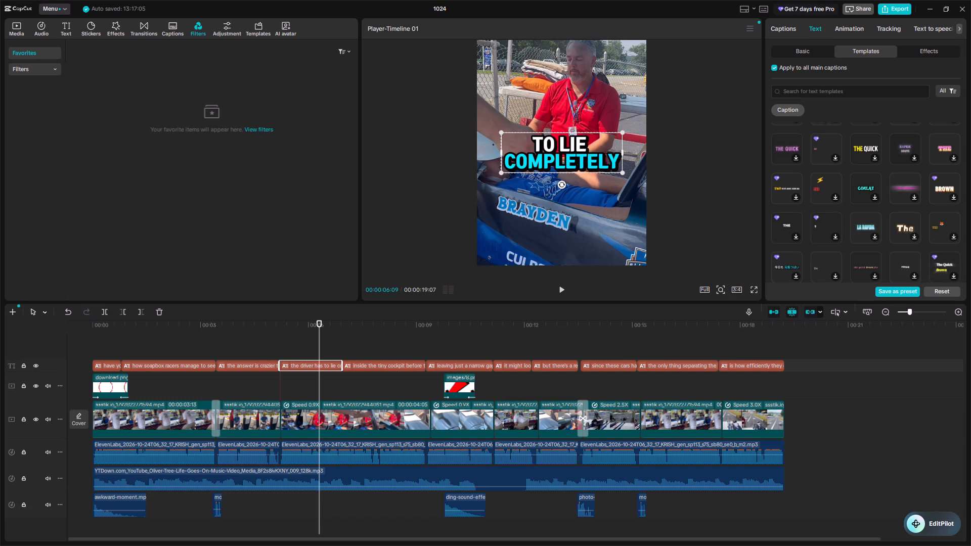
scroll(863, 232, "down", 1)
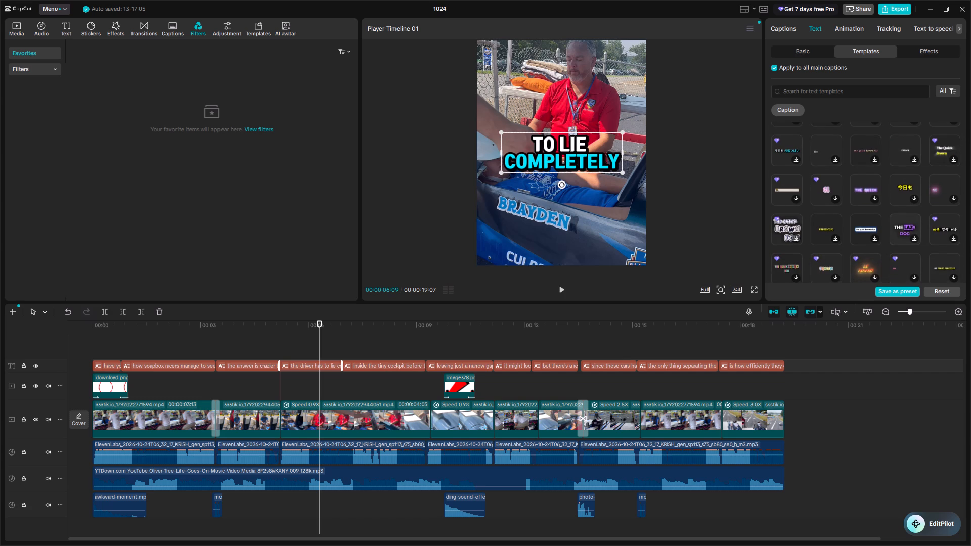
scroll(902, 231, "down", 2)
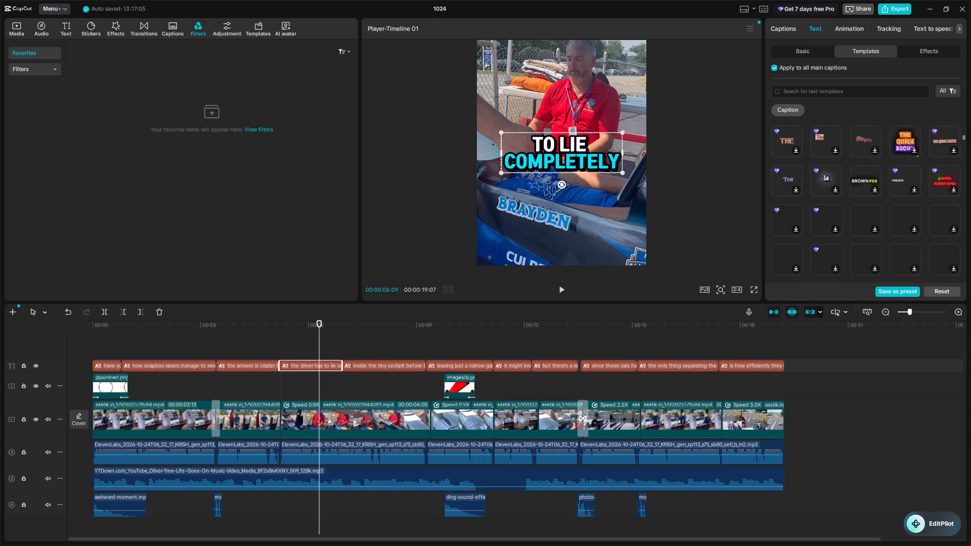
scroll(902, 231, "down", 1)
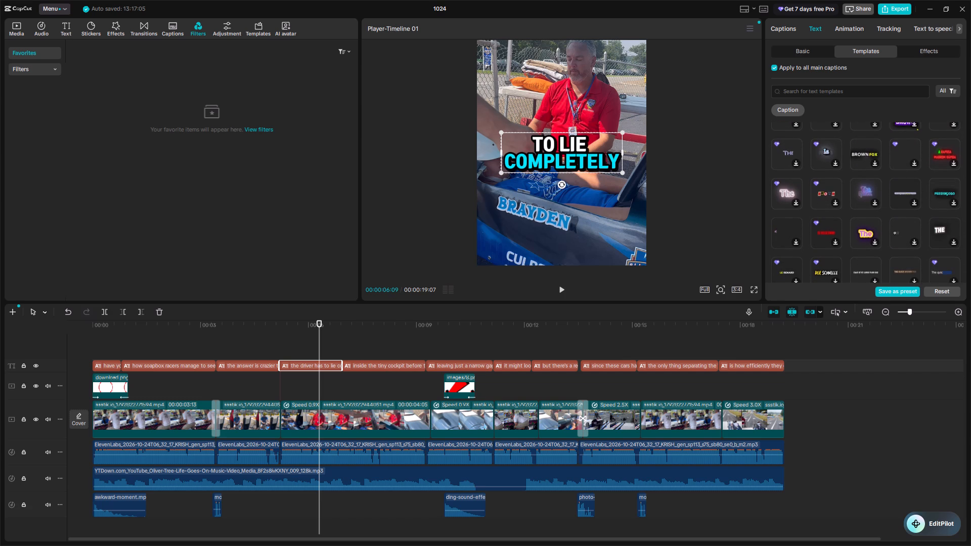
scroll(875, 236, "down", 1)
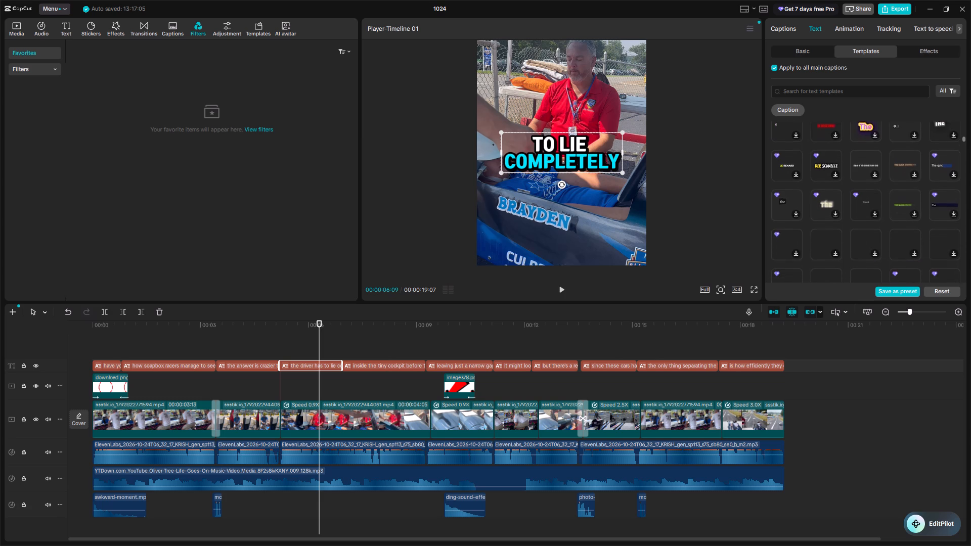
scroll(875, 236, "down", 2)
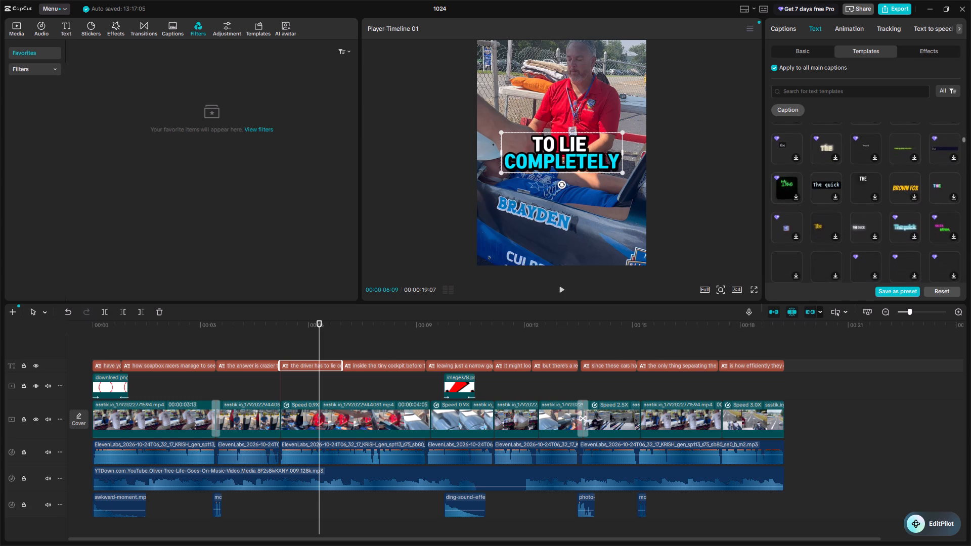
scroll(875, 236, "down", 2)
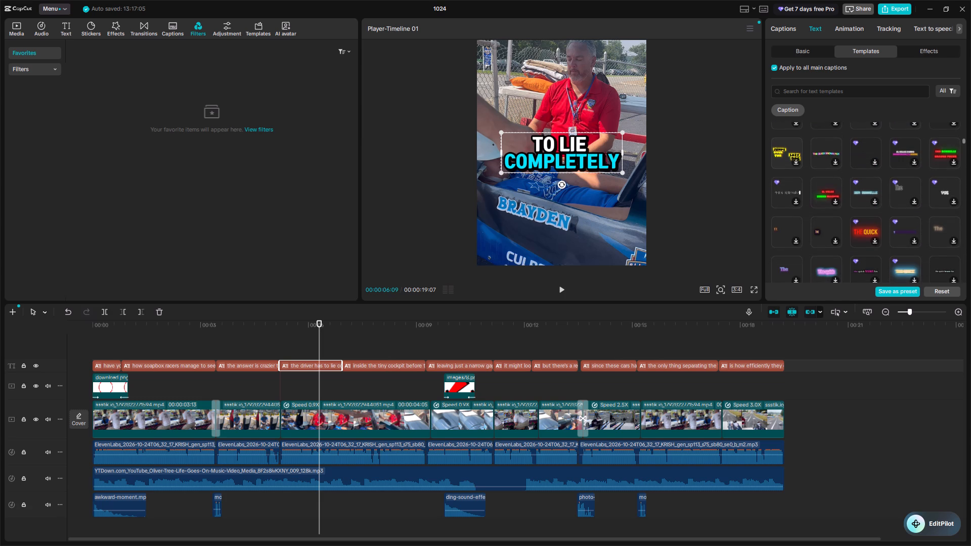
scroll(875, 236, "down", 2)
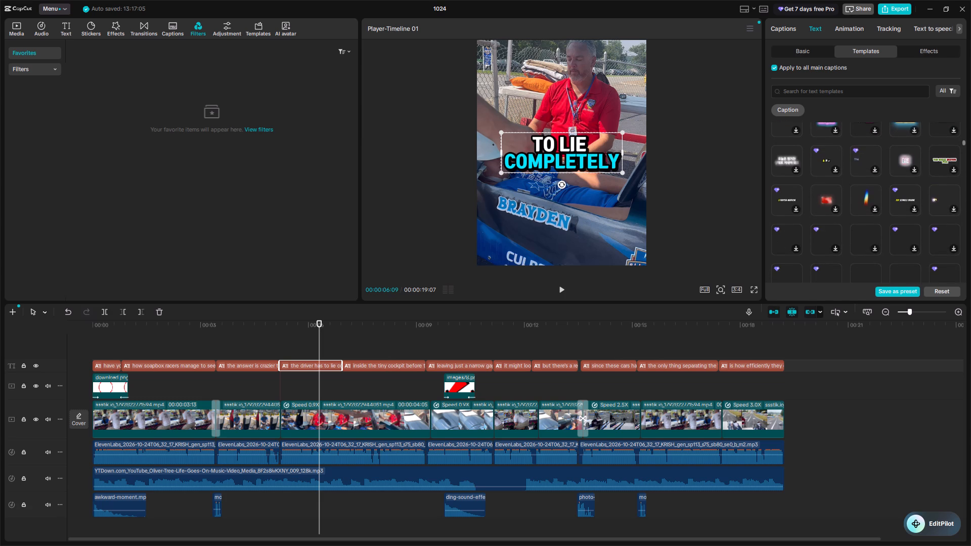
scroll(879, 212, "down", 1)
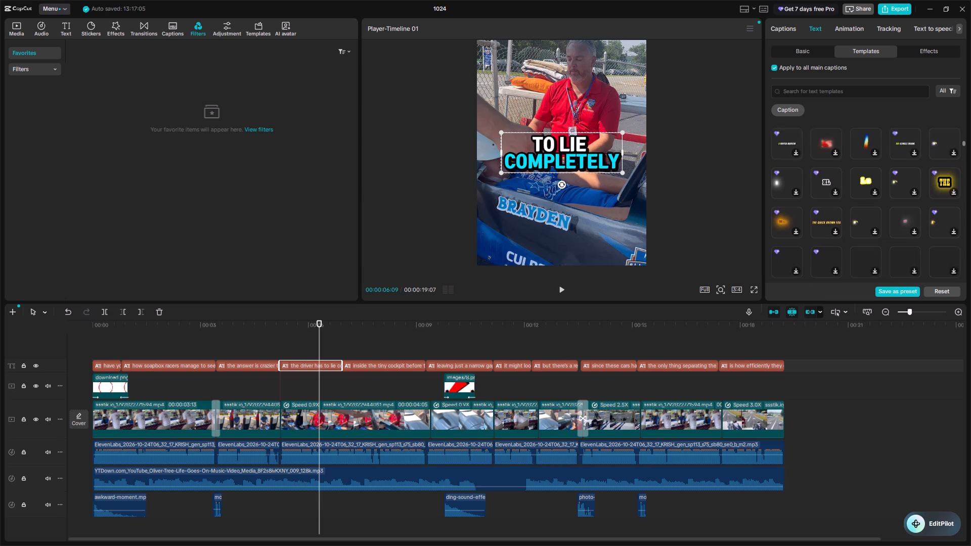
scroll(879, 212, "down", 1)
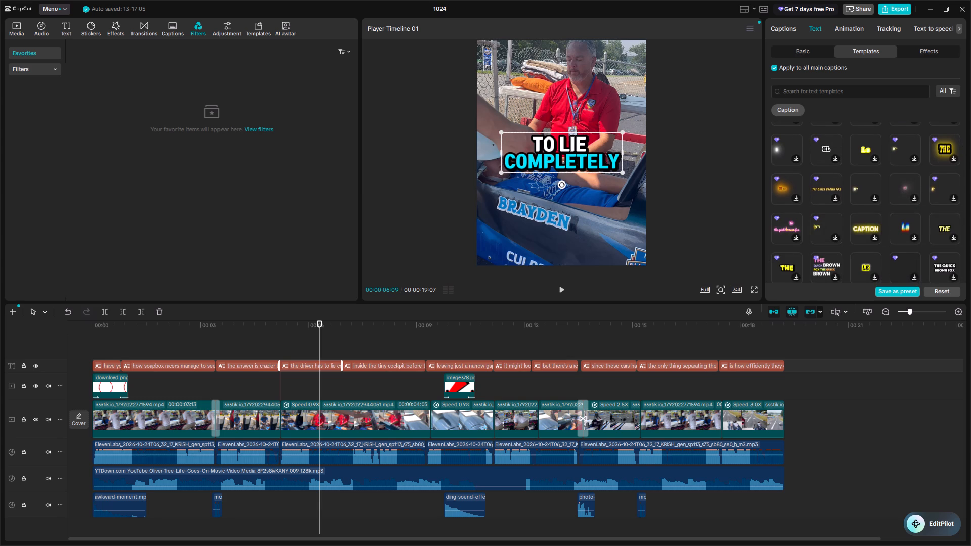
Apply the ZORRO caption template to all main captions.
scroll(879, 212, "up", 12)
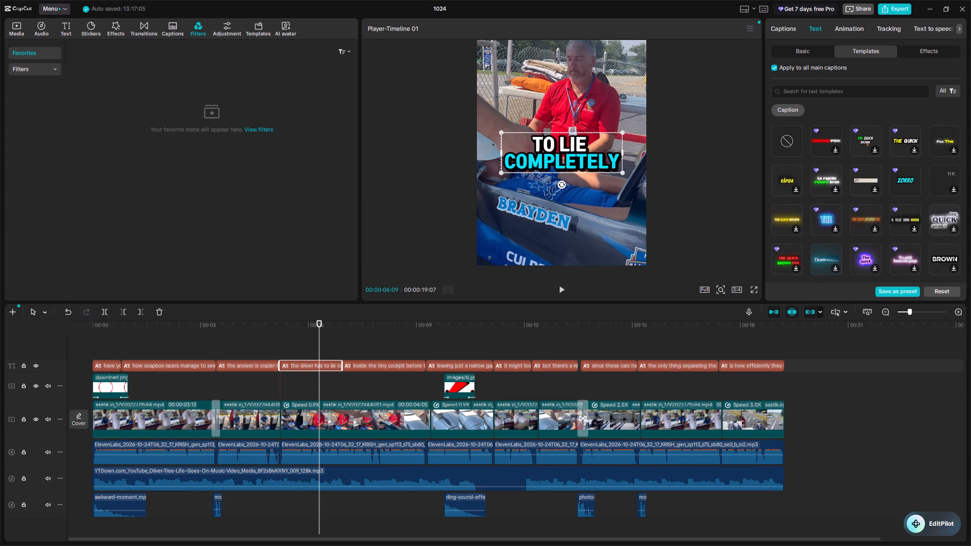
left_click(893, 180)
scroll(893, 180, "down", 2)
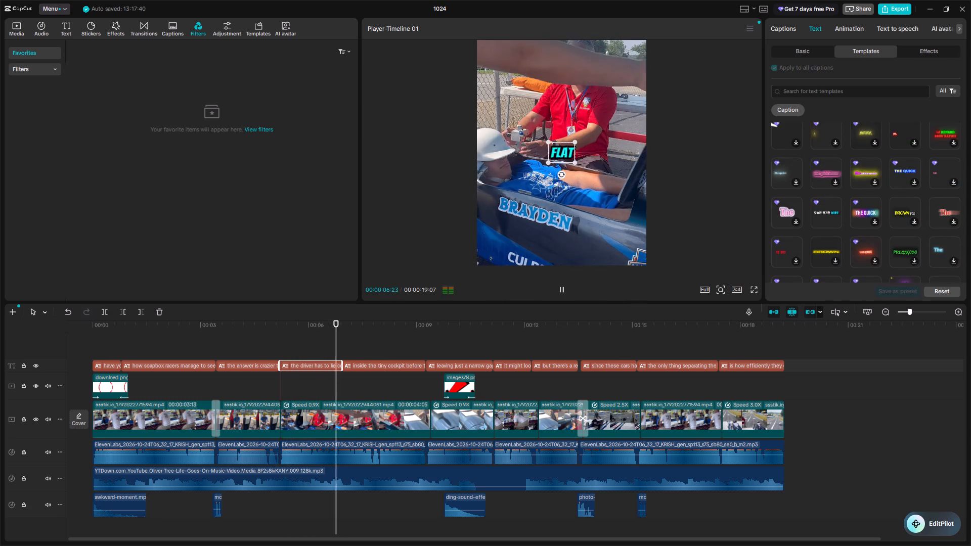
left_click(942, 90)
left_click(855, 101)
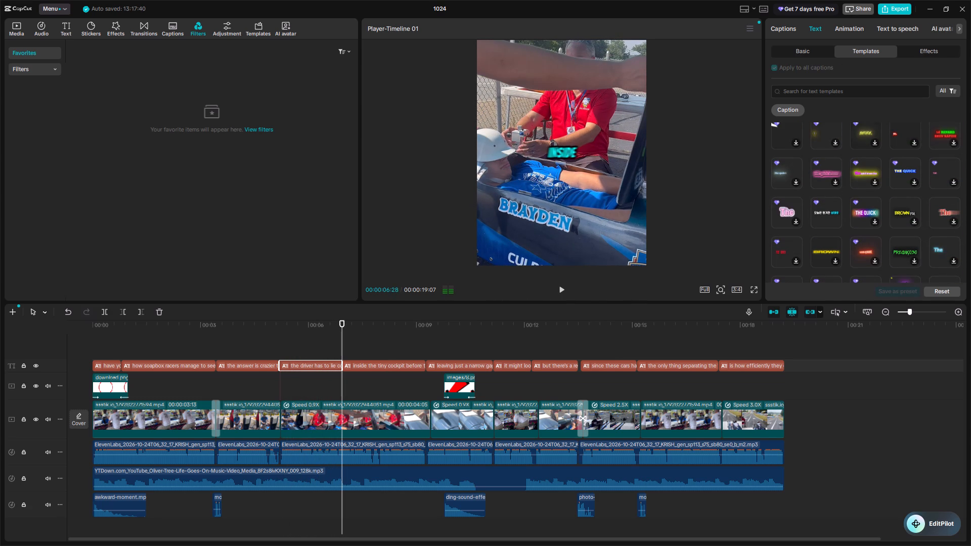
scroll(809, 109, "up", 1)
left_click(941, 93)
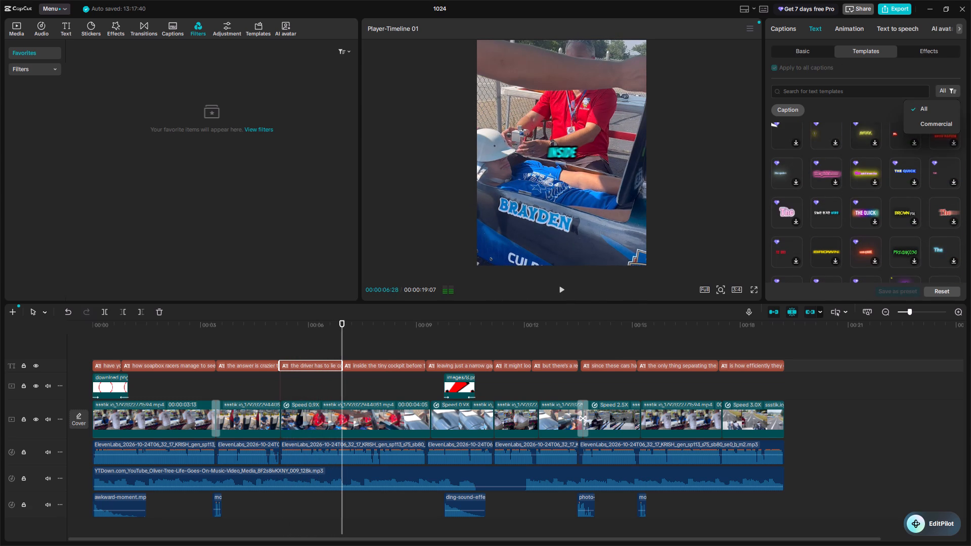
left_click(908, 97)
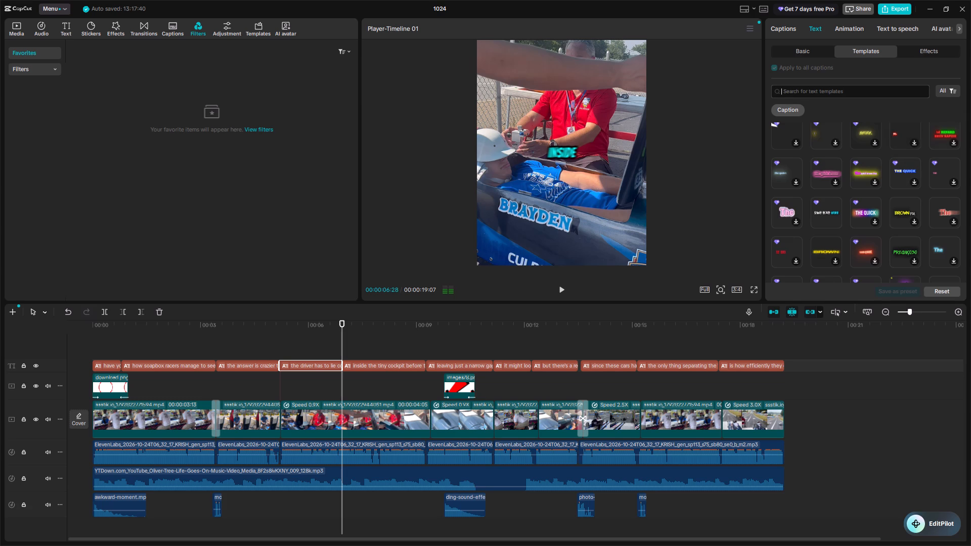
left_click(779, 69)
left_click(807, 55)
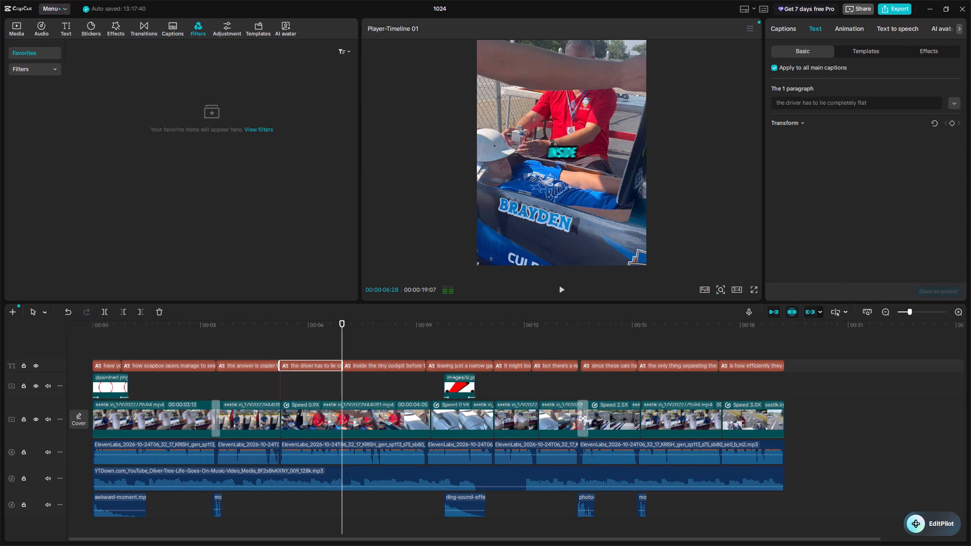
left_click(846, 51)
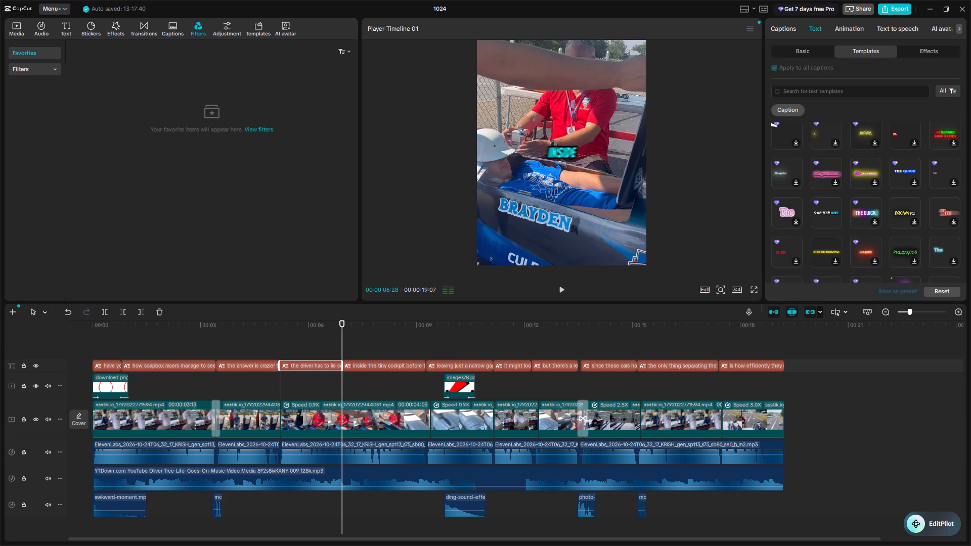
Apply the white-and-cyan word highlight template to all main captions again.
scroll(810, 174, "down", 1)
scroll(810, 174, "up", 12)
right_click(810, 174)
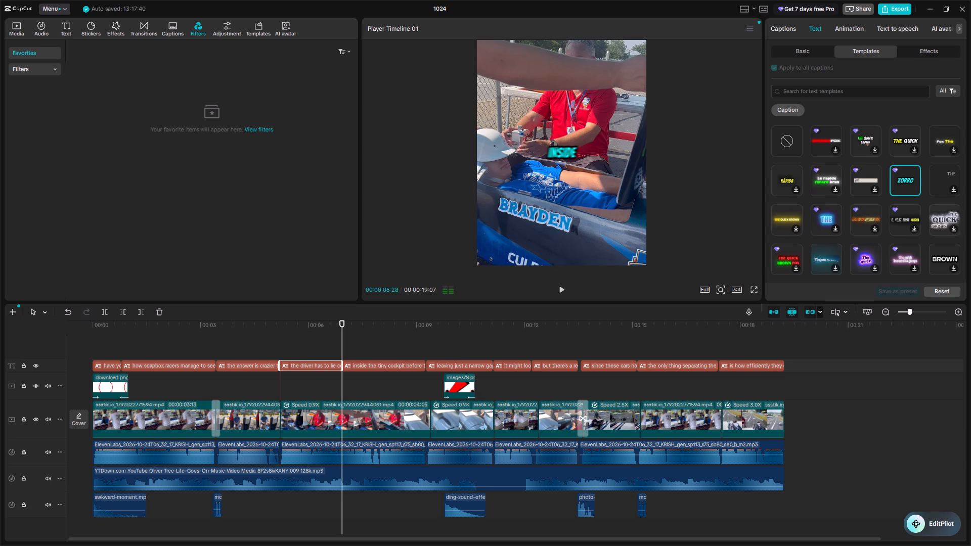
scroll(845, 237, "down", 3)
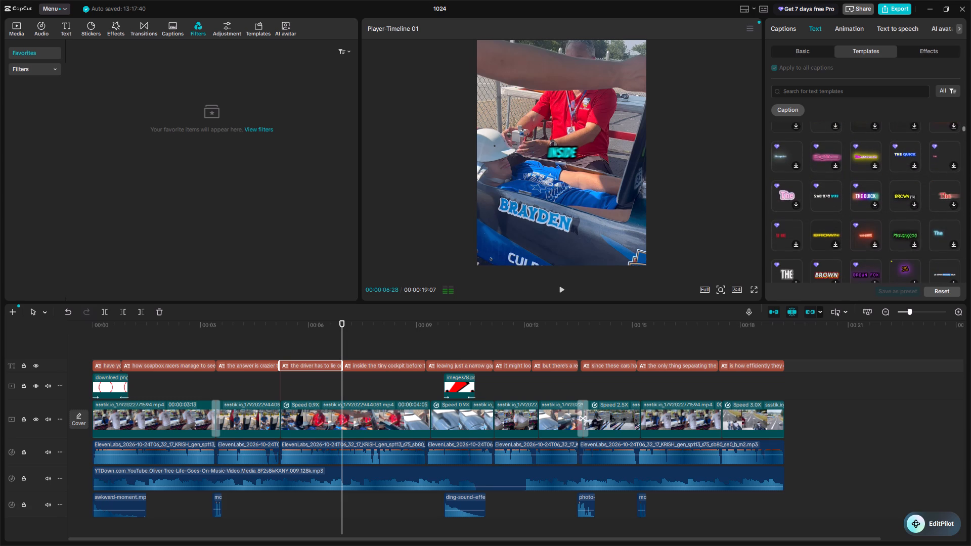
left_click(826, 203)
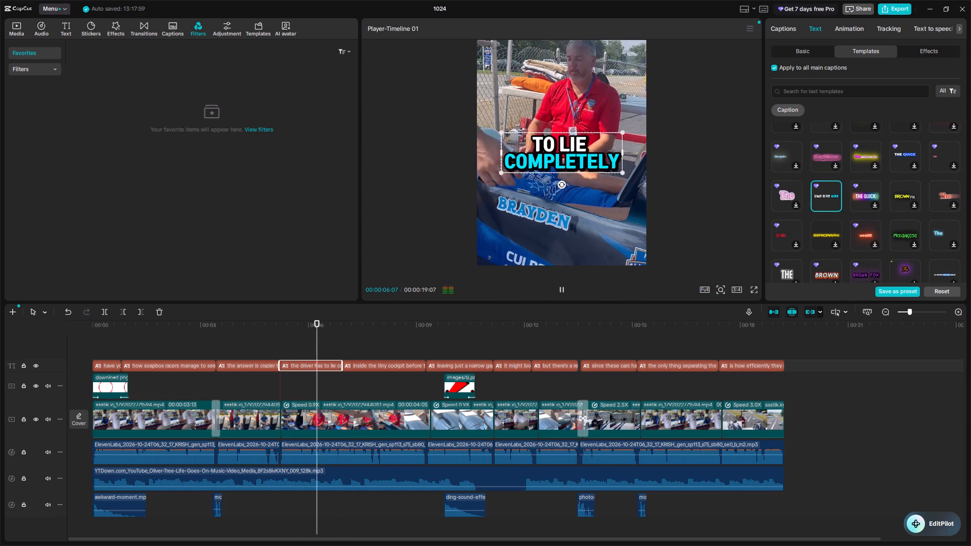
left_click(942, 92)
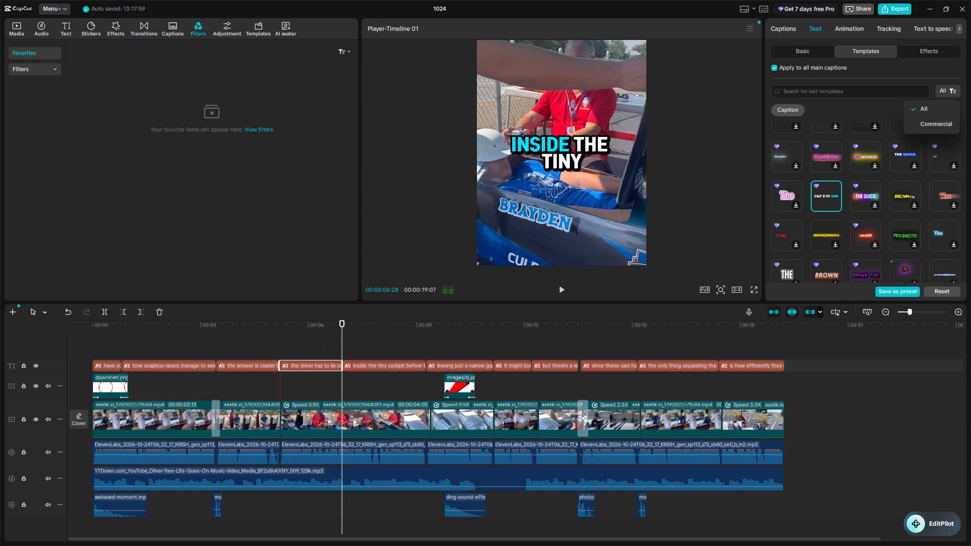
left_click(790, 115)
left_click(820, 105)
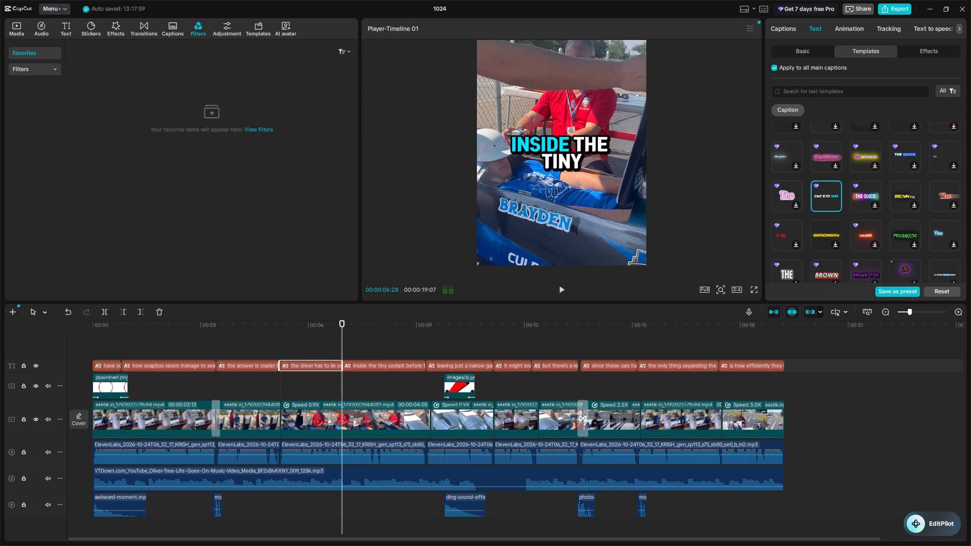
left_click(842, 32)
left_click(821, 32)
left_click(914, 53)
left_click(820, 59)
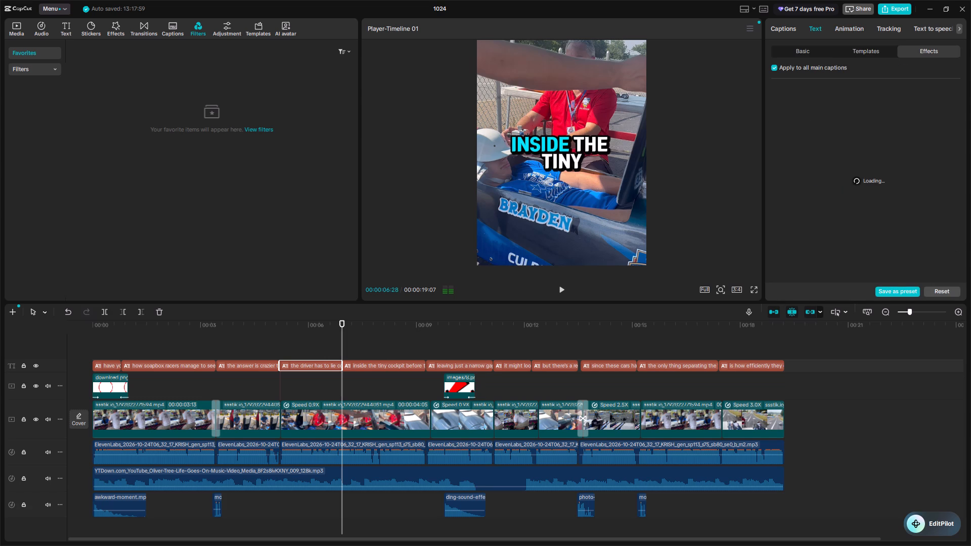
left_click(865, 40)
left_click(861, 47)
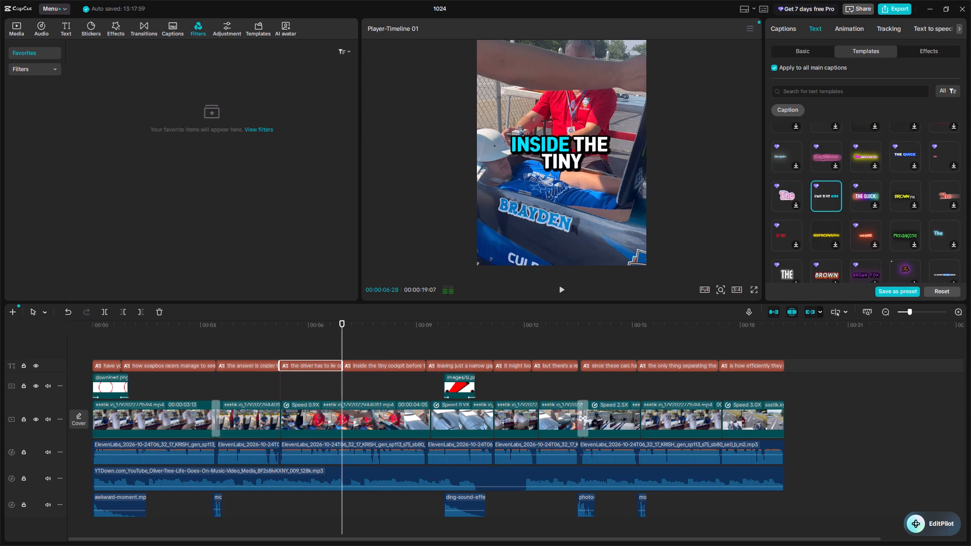
Find the cyan cartoon-lettered CAPTION template that shows one word at a time and apply it to all main captions.
scroll(846, 155, "down", 1)
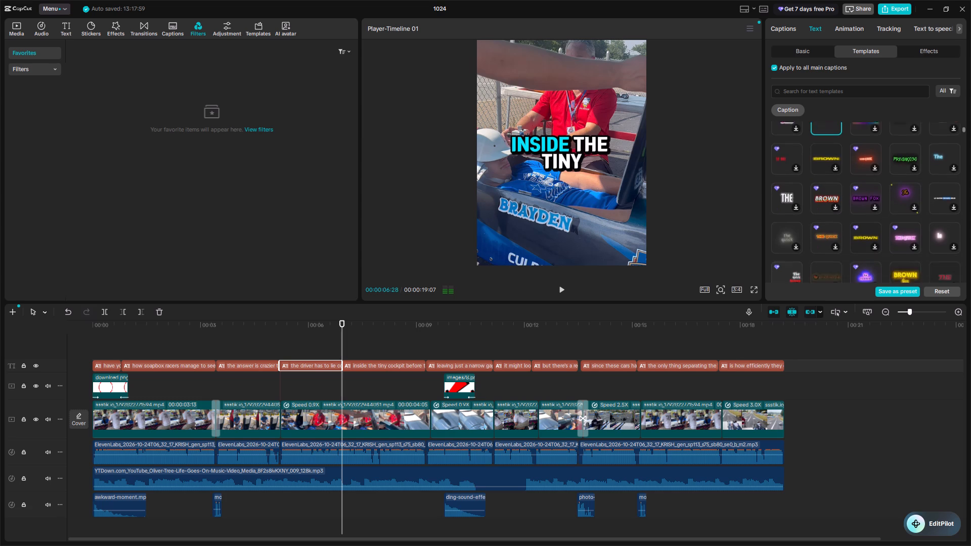
scroll(846, 155, "down", 2)
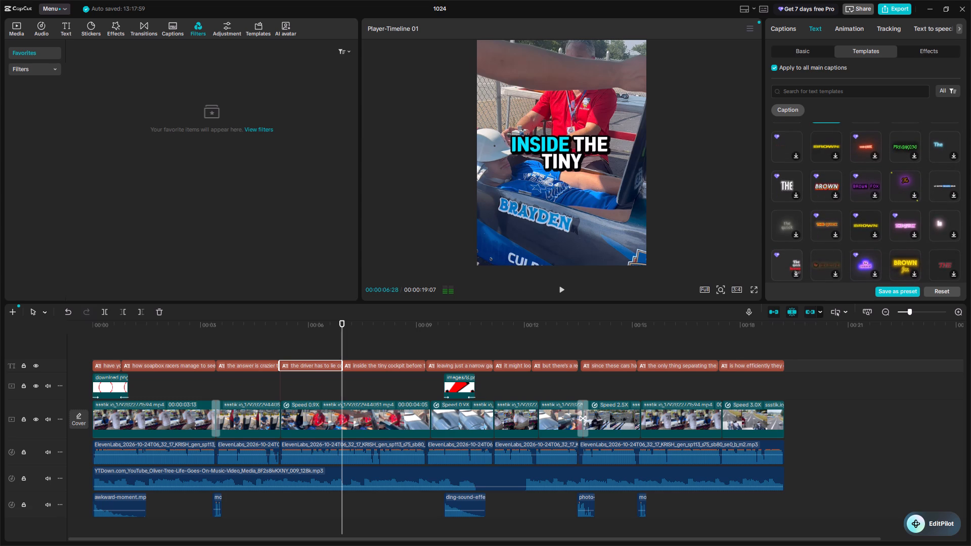
scroll(887, 230, "down", 1)
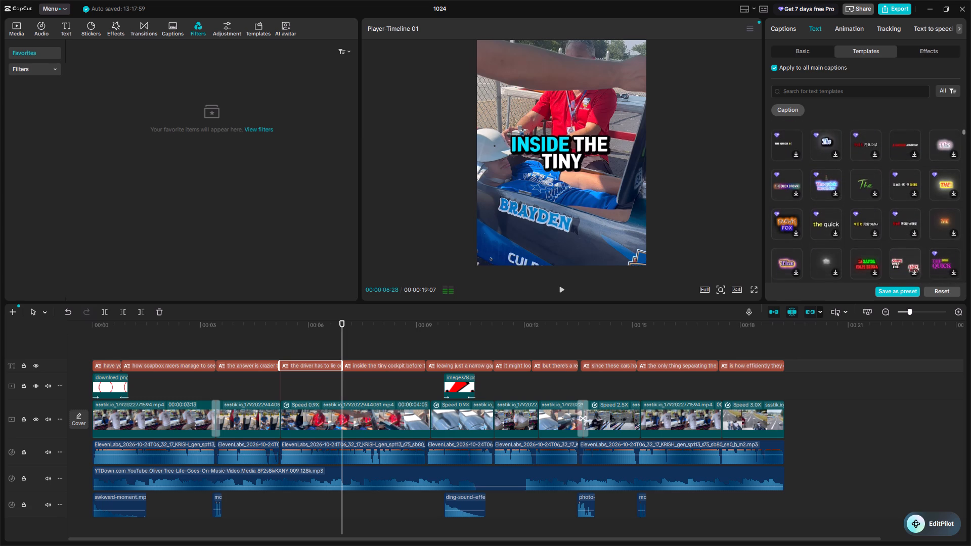
scroll(887, 230, "down", 3)
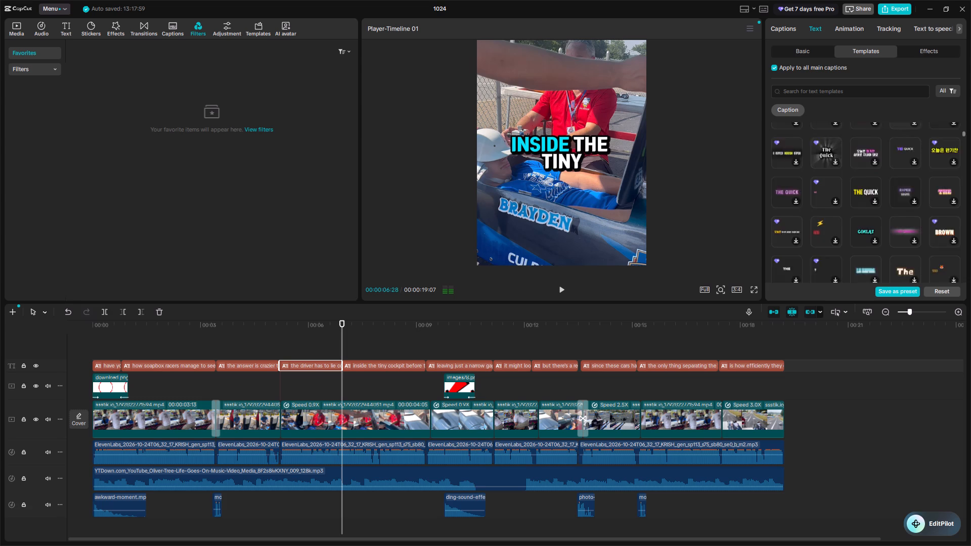
scroll(887, 230, "down", 1)
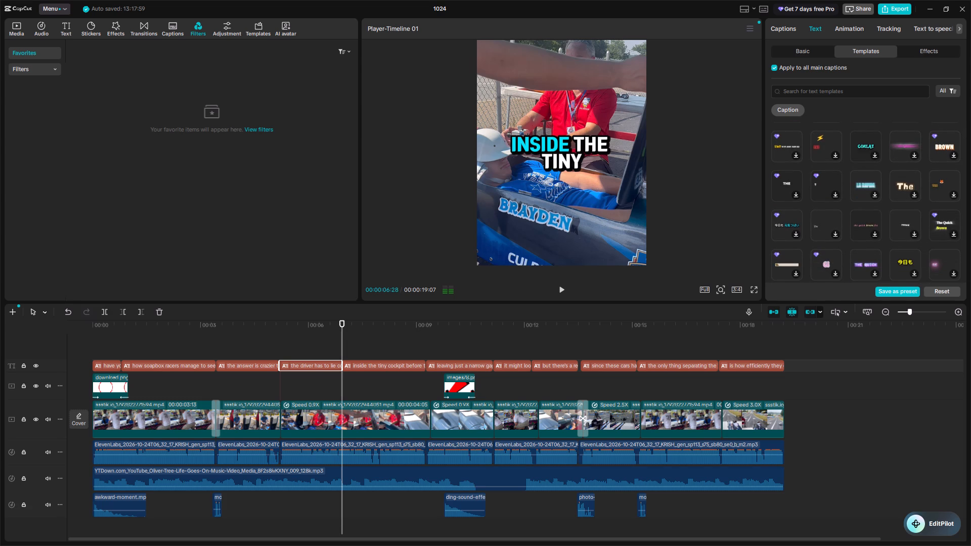
scroll(852, 253, "down", 2)
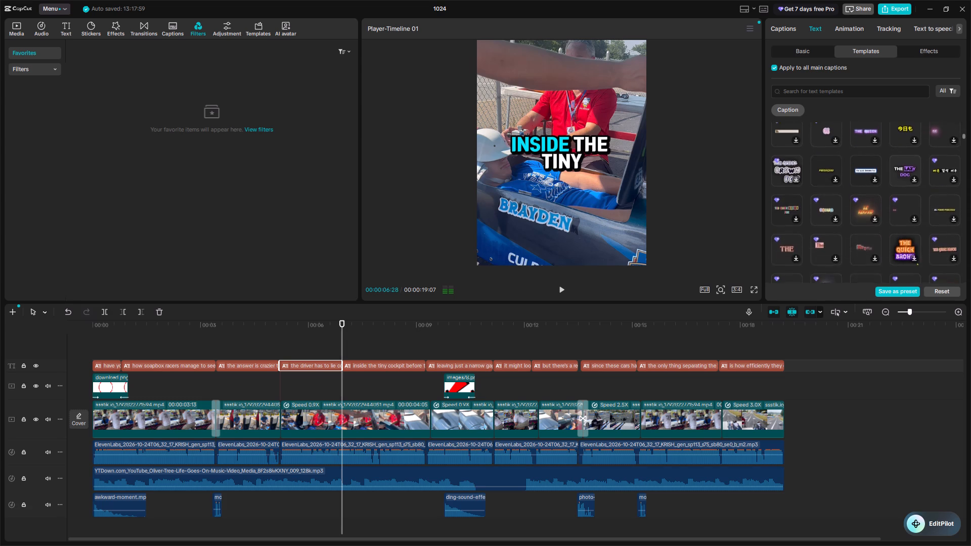
scroll(852, 253, "down", 2)
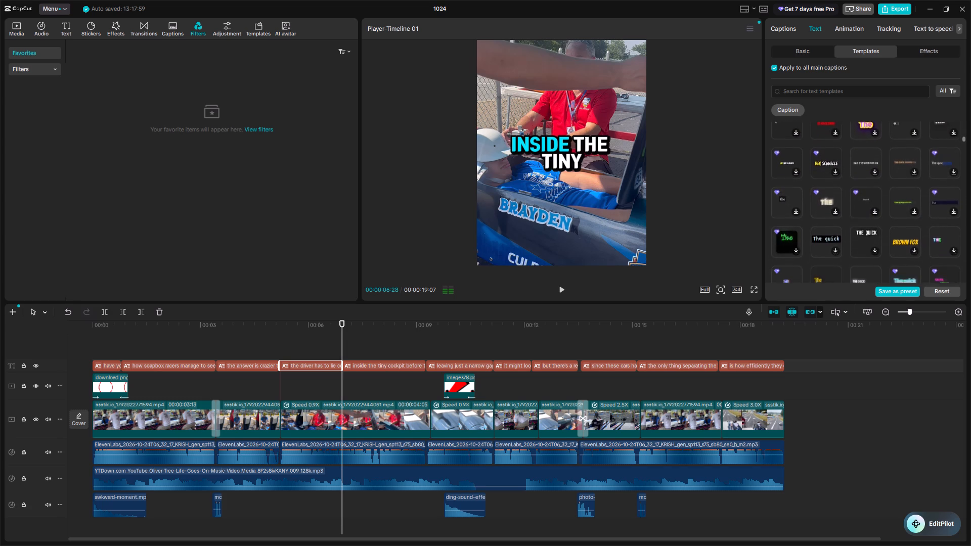
scroll(852, 253, "down", 2)
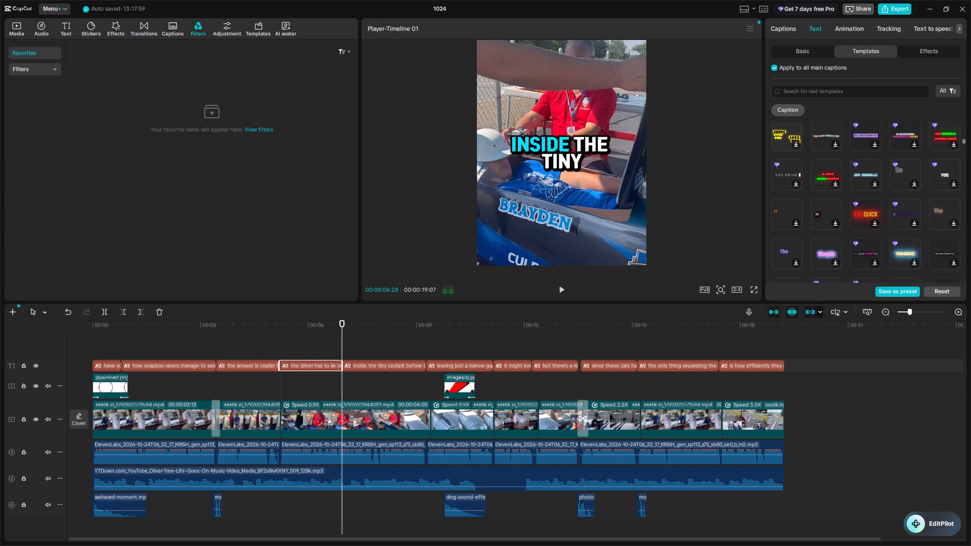
scroll(852, 253, "down", 3)
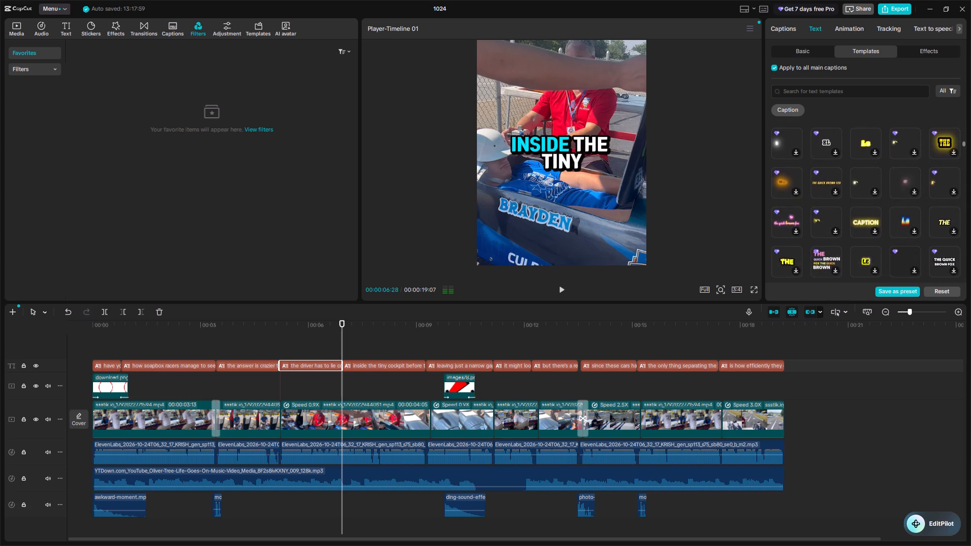
scroll(852, 253, "down", 3)
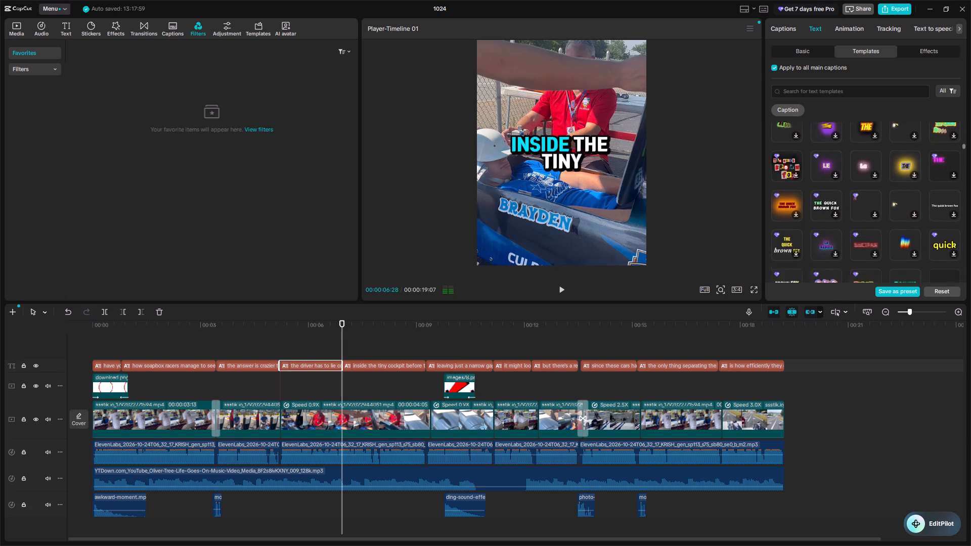
scroll(852, 253, "down", 2)
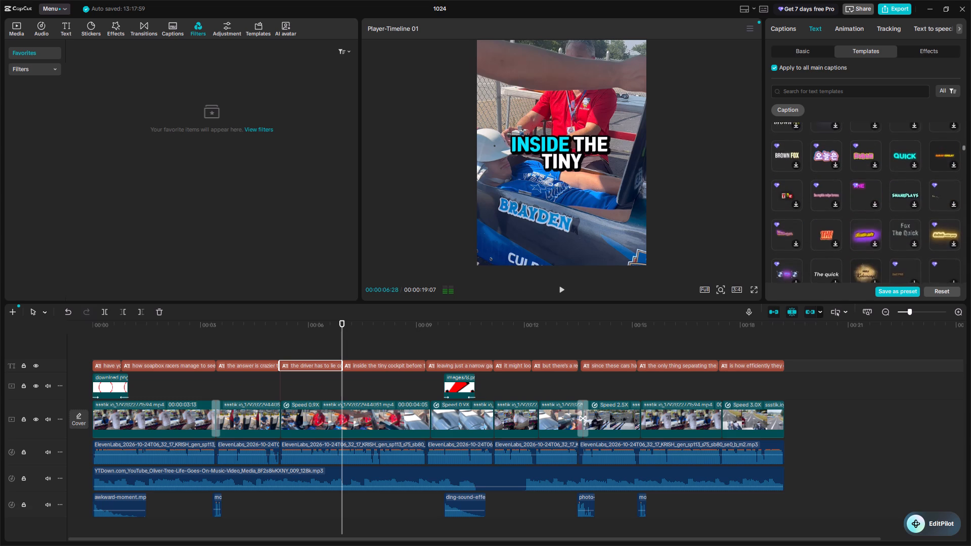
scroll(852, 253, "down", 2)
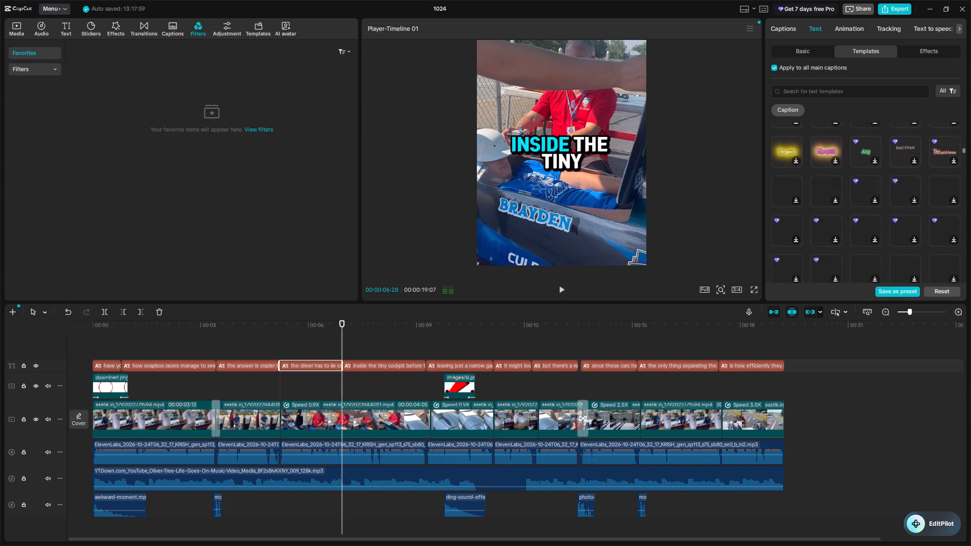
left_click(908, 171)
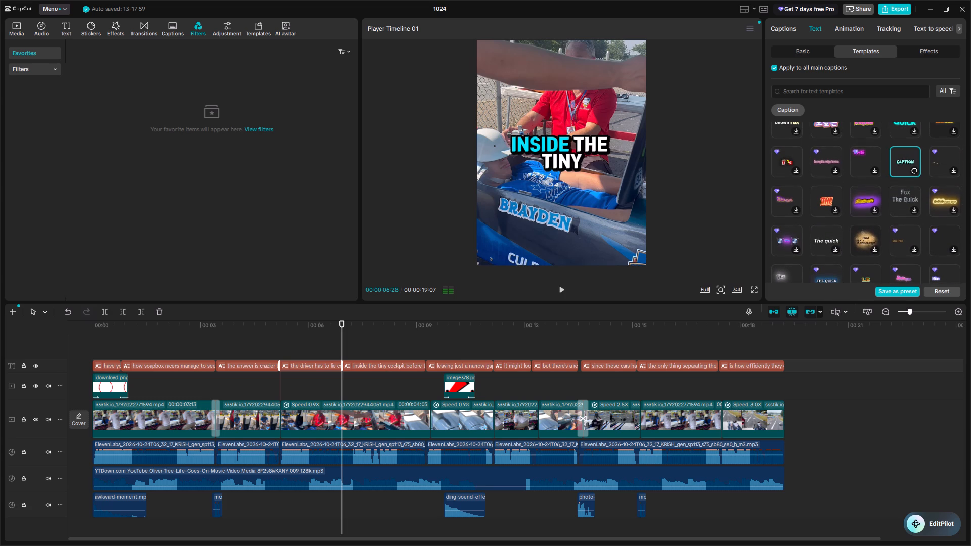
Browse deeper through the caption templates for another animated style, pausing the preview of the cartoon-lettered captions.
scroll(876, 221, "down", 1)
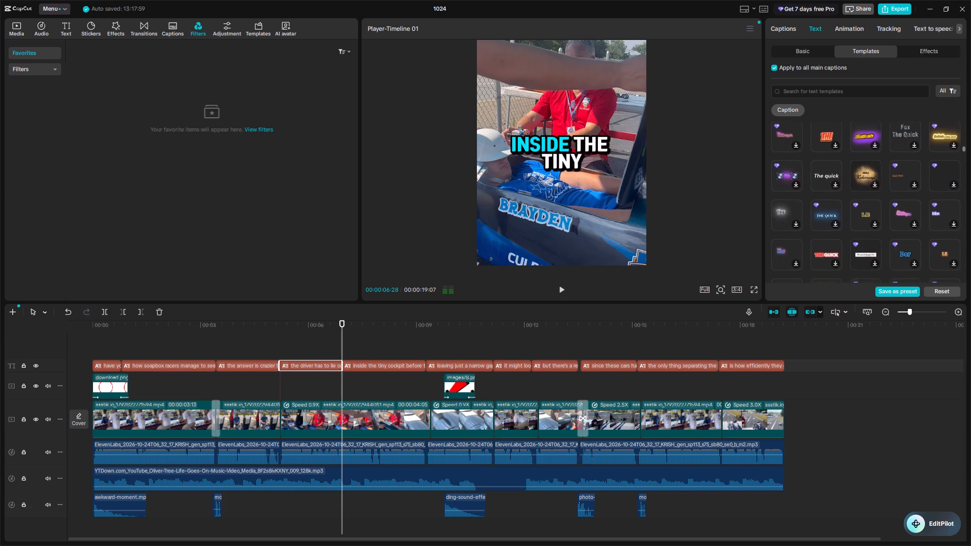
scroll(876, 221, "down", 2)
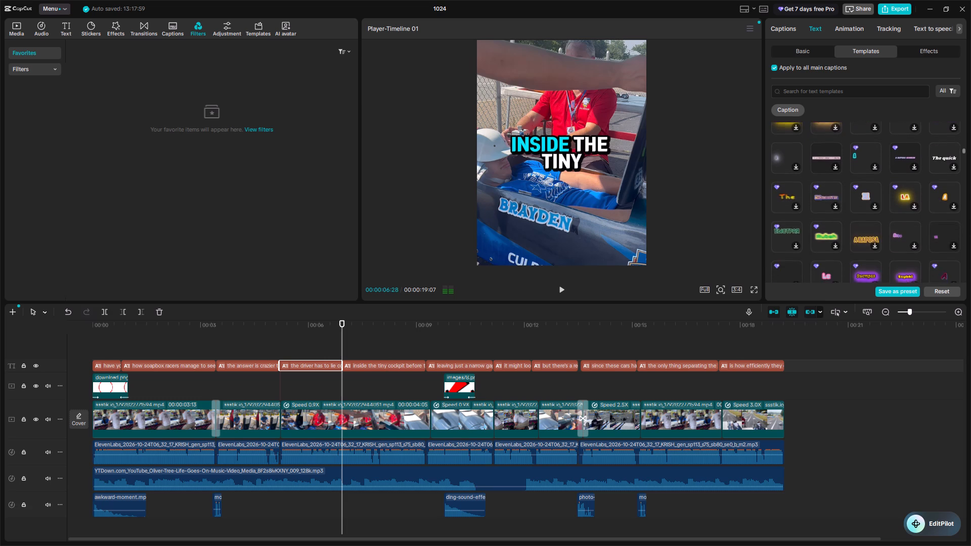
scroll(876, 221, "down", 1)
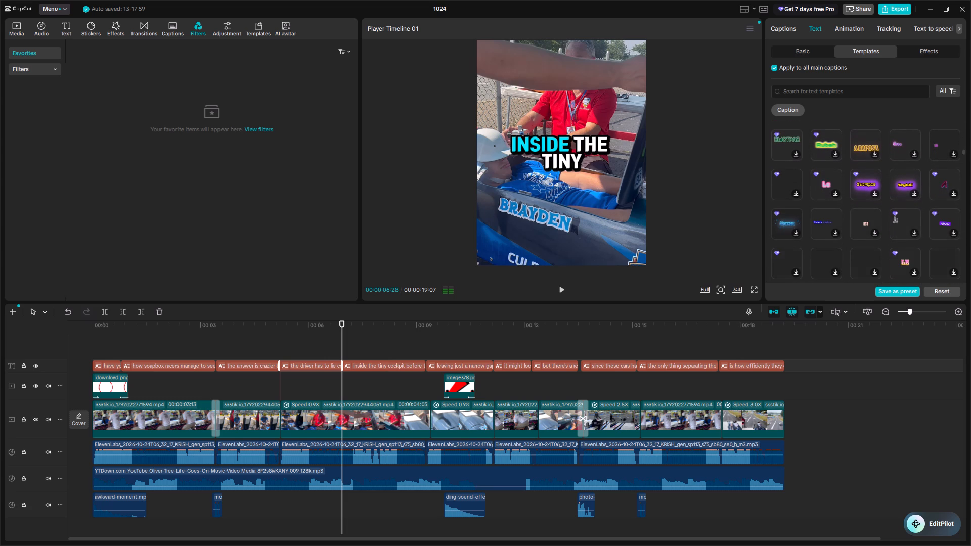
scroll(883, 241, "down", 1)
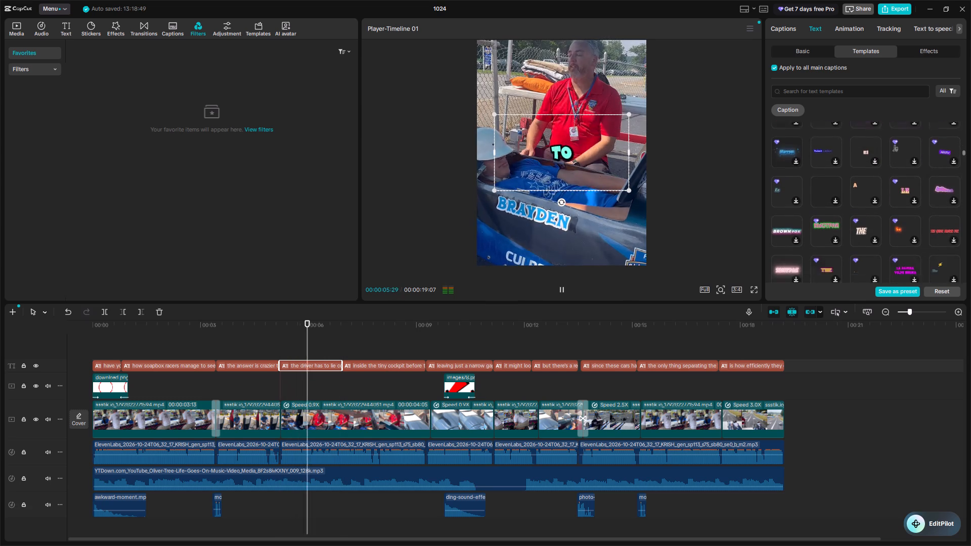
scroll(883, 241, "down", 1)
key("space")
scroll(883, 241, "down", 1)
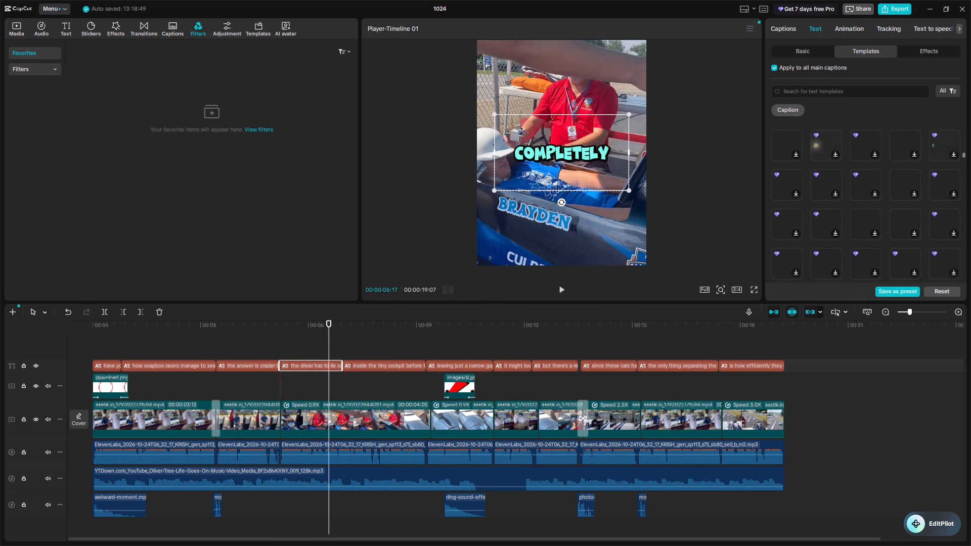
scroll(883, 241, "down", 1)
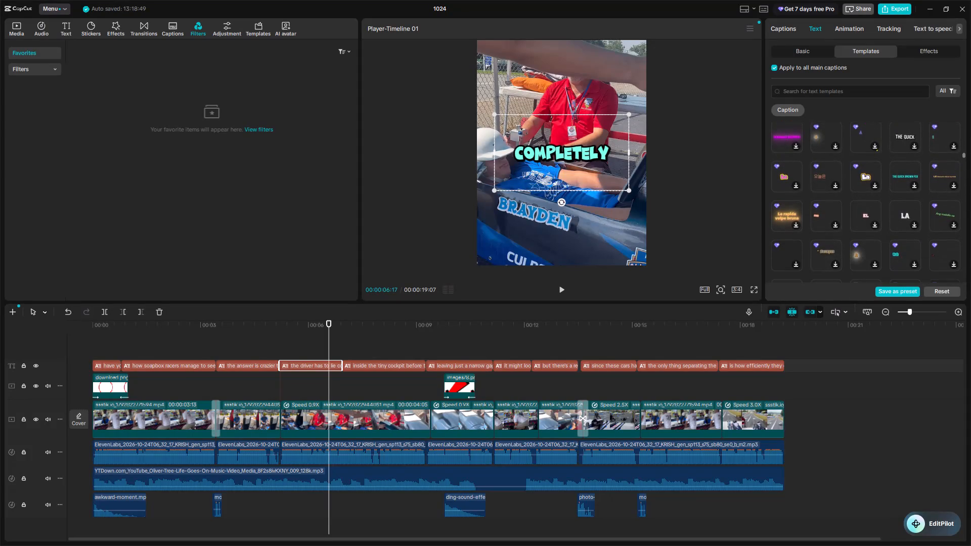
scroll(883, 241, "down", 2)
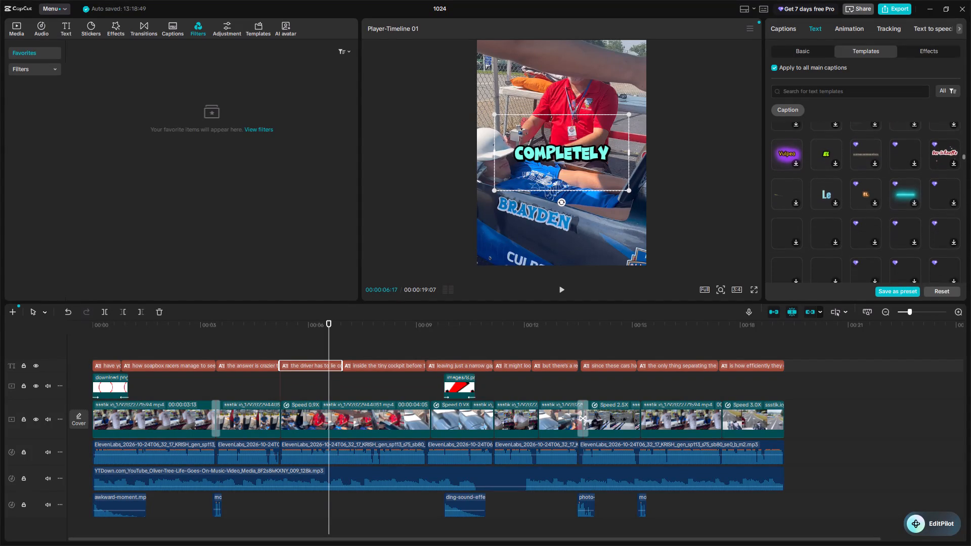
scroll(883, 241, "down", 2)
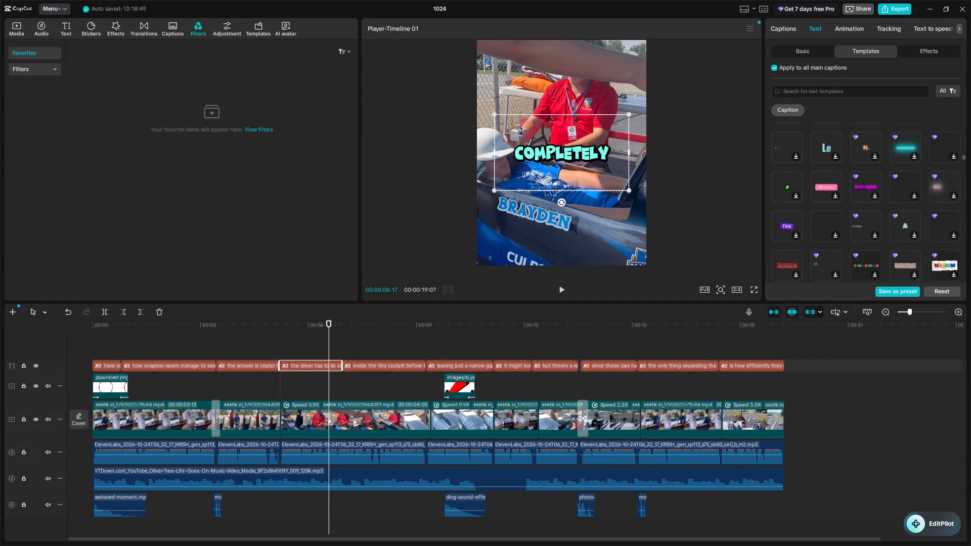
scroll(883, 241, "down", 1)
scroll(883, 241, "up", 20)
scroll(883, 241, "up", 20)
scroll(883, 241, "up", 20)
scroll(883, 241, "down", 5)
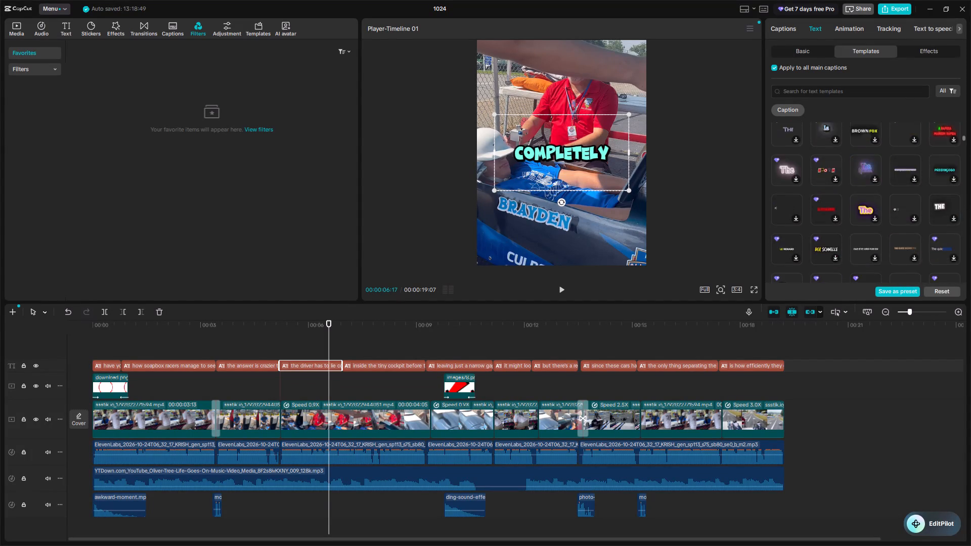
scroll(883, 241, "down", 6)
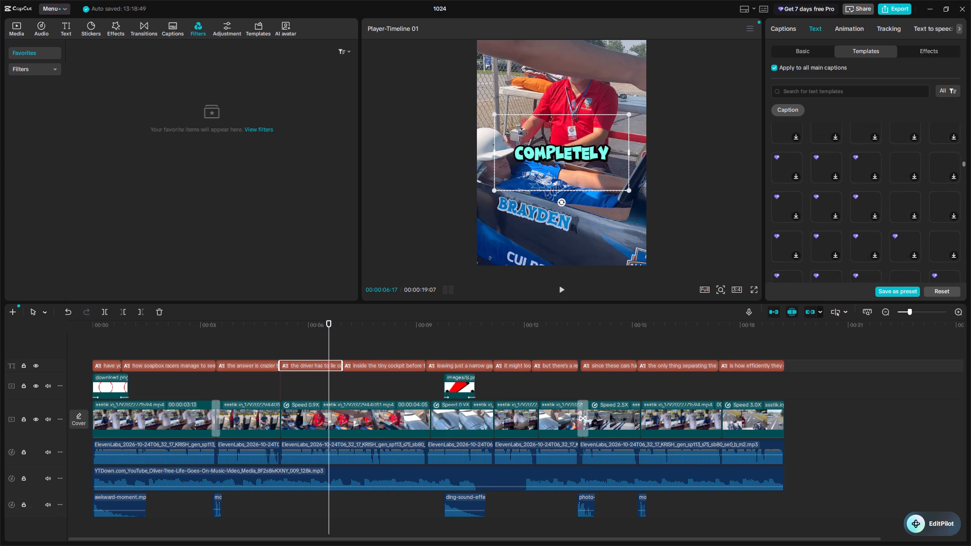
scroll(883, 241, "down", 1)
scroll(883, 241, "up", 1)
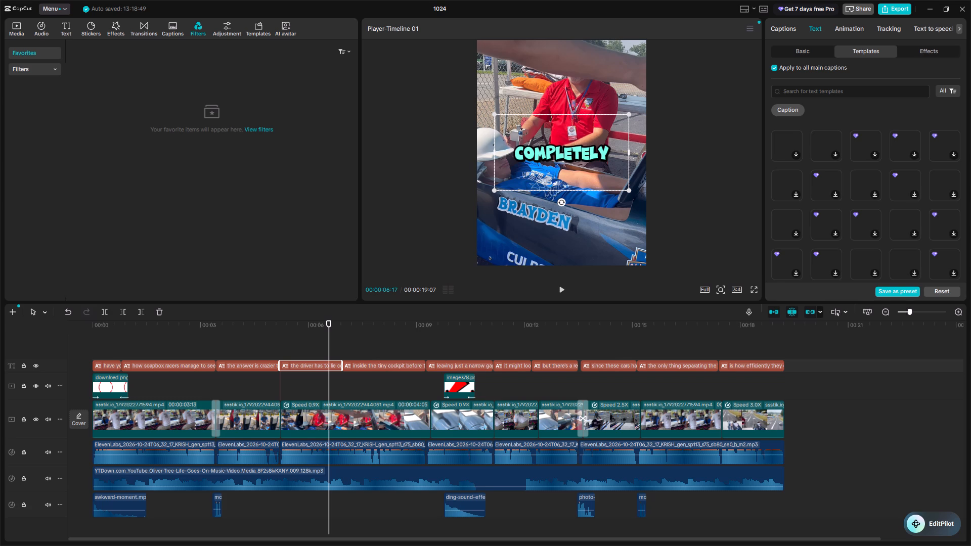
scroll(828, 179, "up", 1)
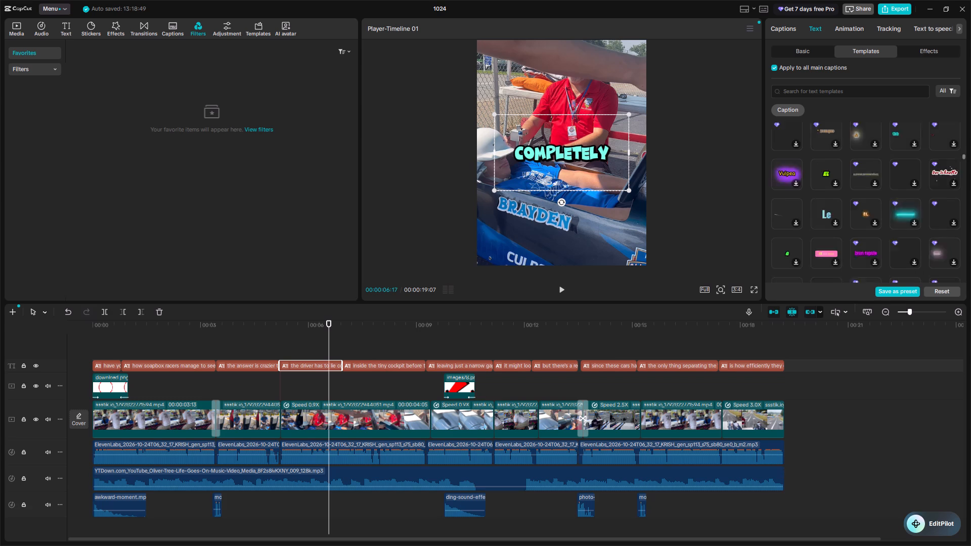
scroll(828, 179, "up", 5)
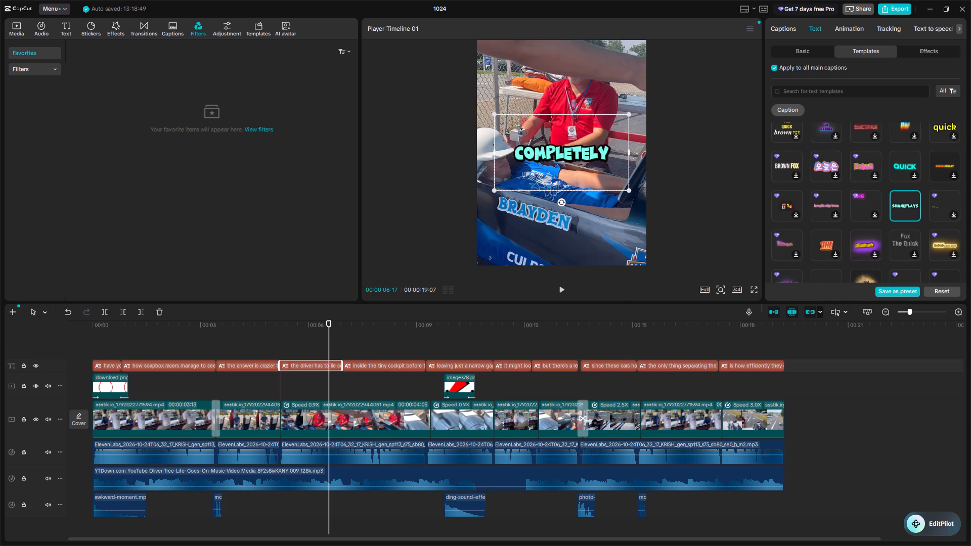
Scrub back to about 00:00:01:10 to check the cartoon-lettered caption style over the opening soapbox clip.
left_click(260, 360)
left_click_drag(260, 360, 262, 354)
left_click(262, 354)
left_click_drag(262, 354, 141, 326)
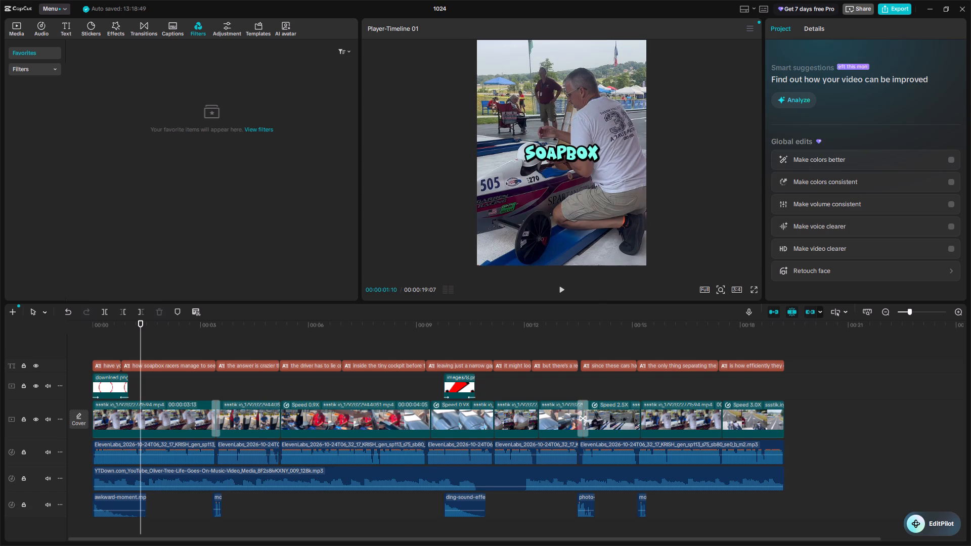
left_click(21, 22)
left_click(225, 372)
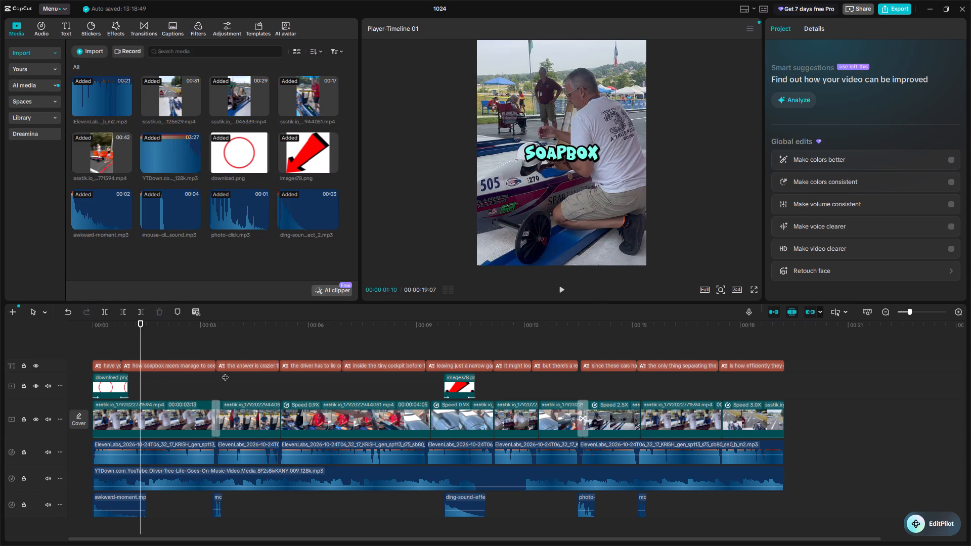
Select the caption beginning "the answer is crazier", search the caption templates for "musang", and clear the search.
left_click(244, 361)
left_click(874, 53)
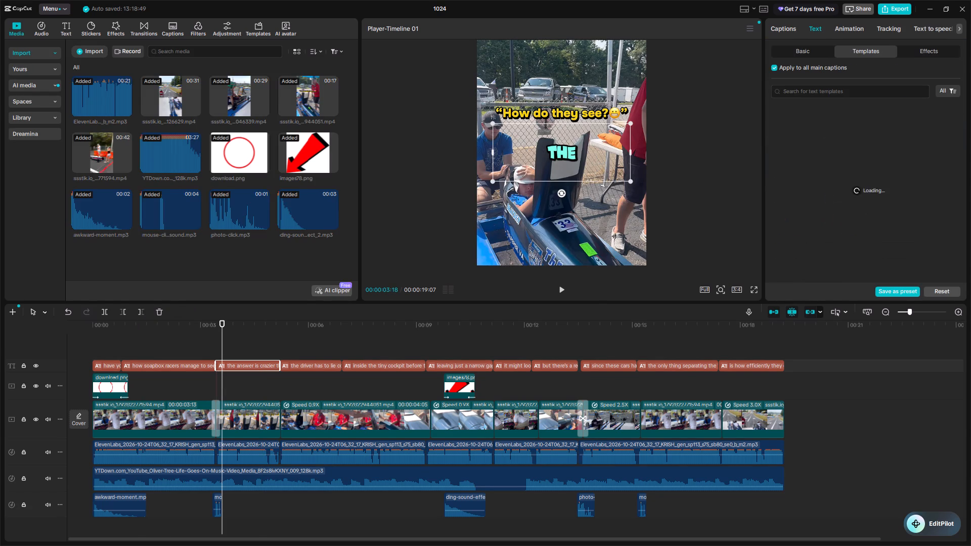
scroll(838, 147, "up", 19)
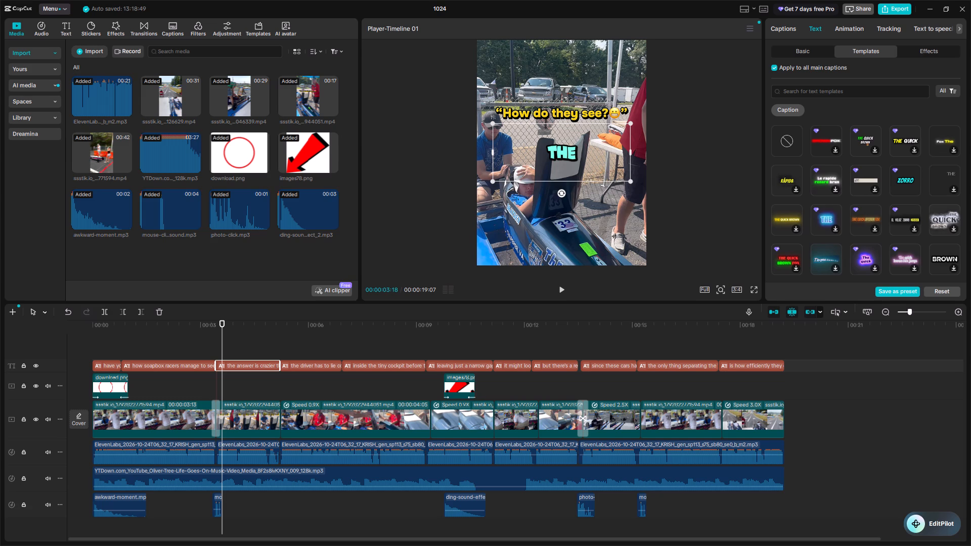
left_click(843, 94)
type("musang")
key("Return")
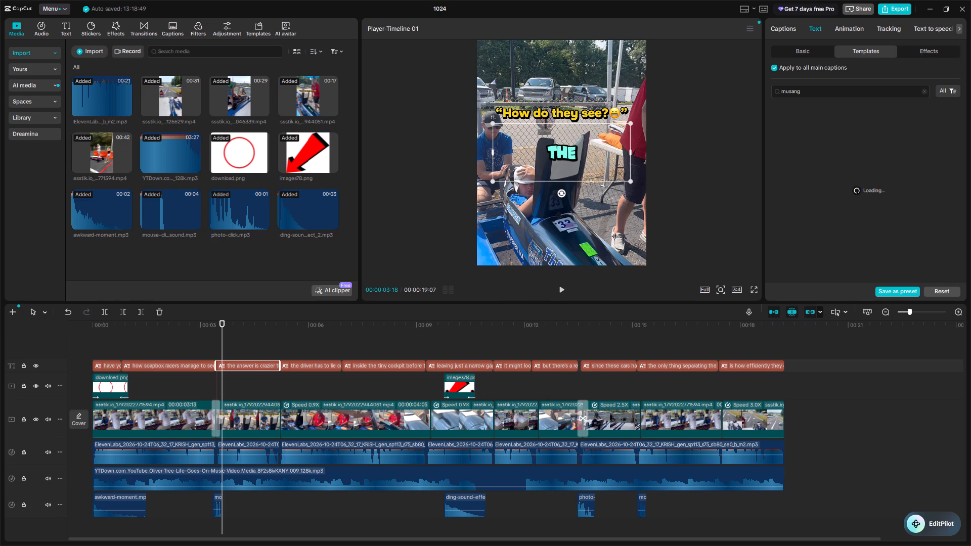
left_click(924, 93)
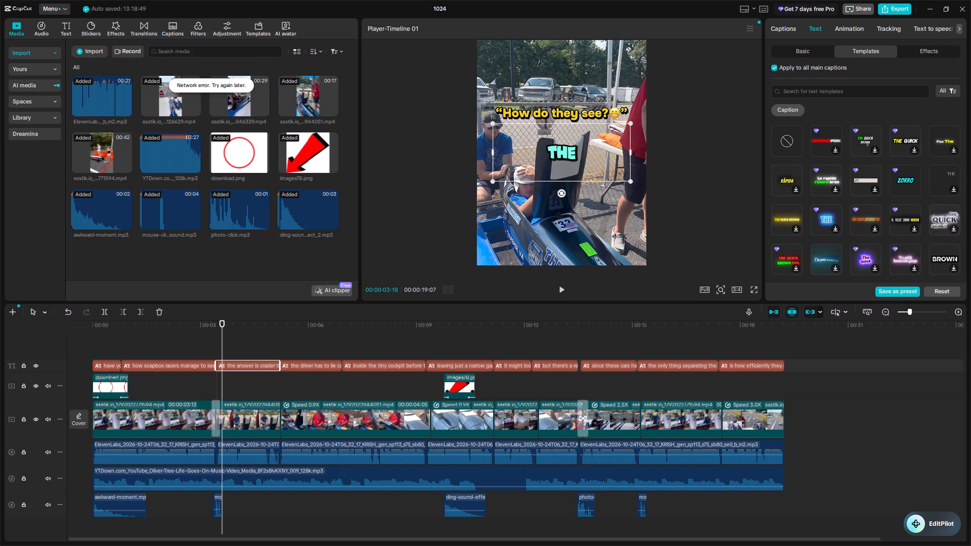
Find the white-and-cyan word highlight template among the caption templates and apply it to all main captions again.
scroll(827, 220, "down", 1)
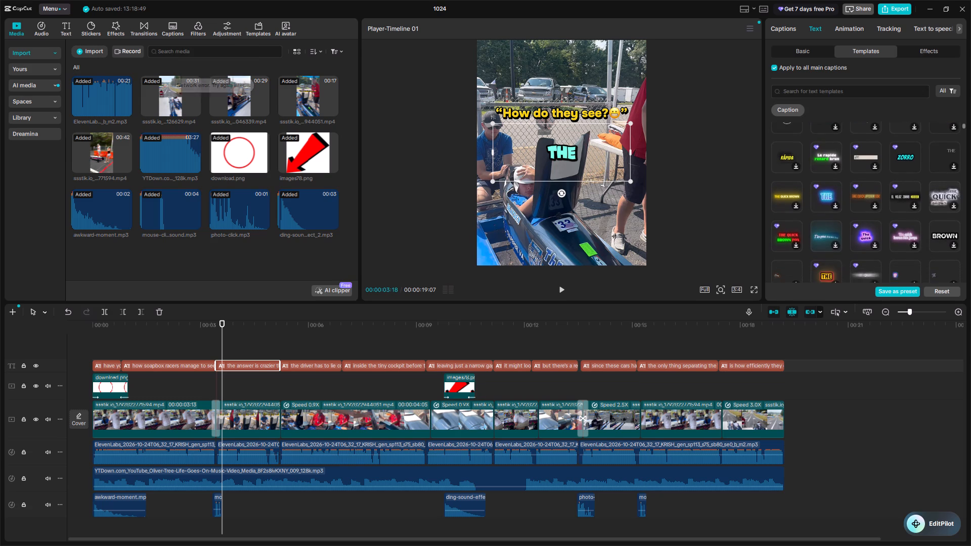
scroll(827, 220, "down", 2)
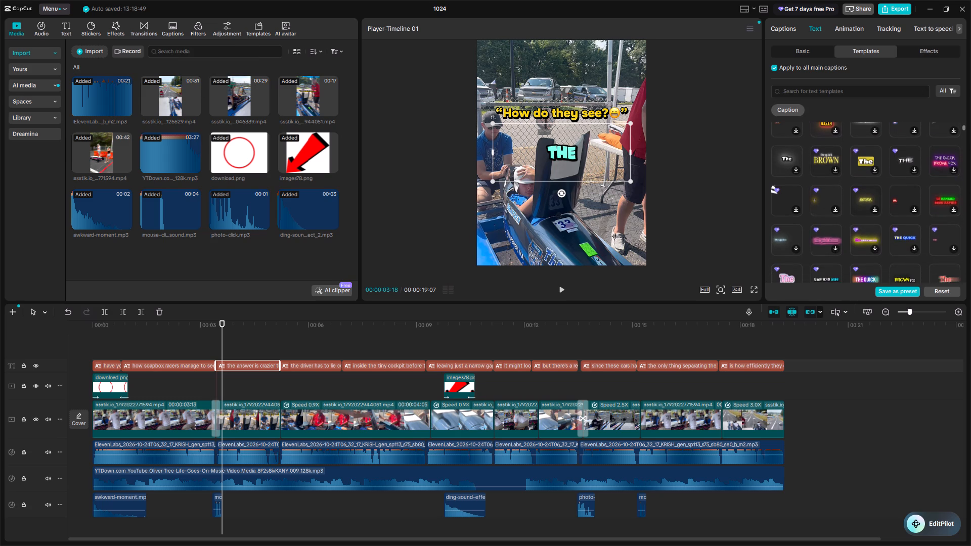
scroll(860, 264, "down", 2)
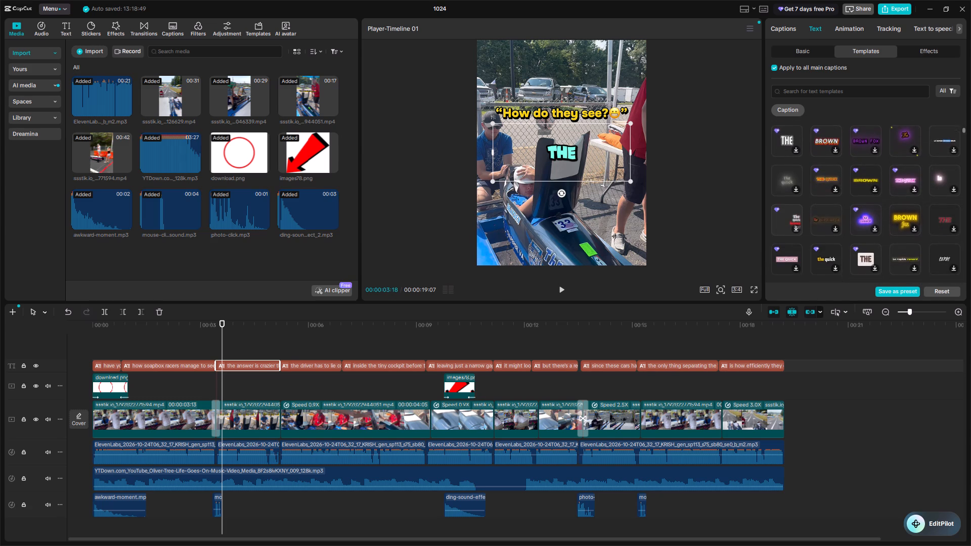
scroll(860, 264, "down", 3)
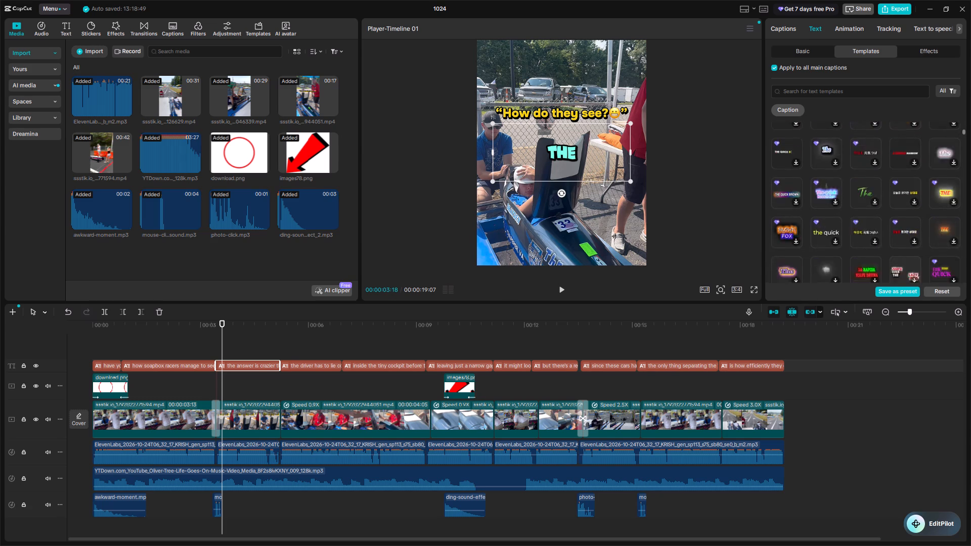
scroll(860, 264, "down", 18)
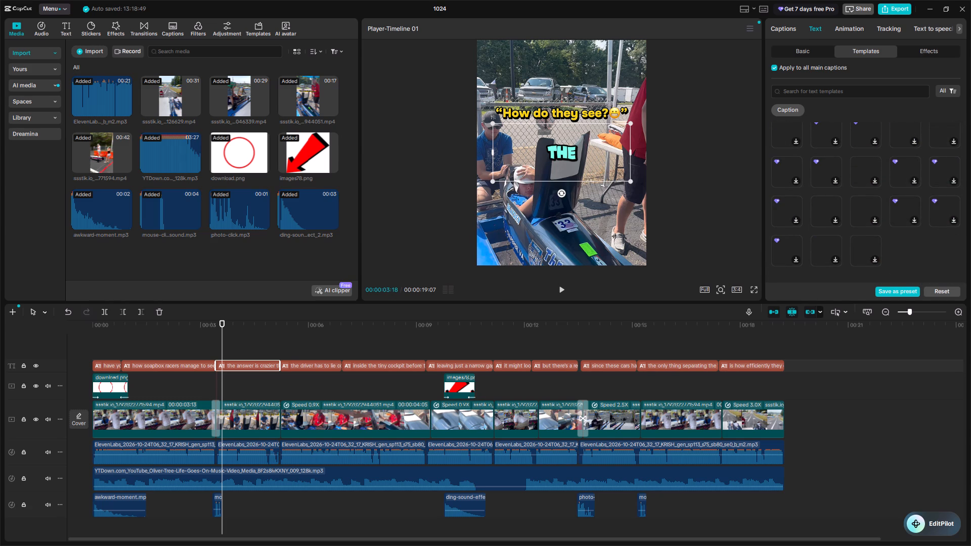
scroll(870, 237, "down", 4)
scroll(870, 237, "up", 5)
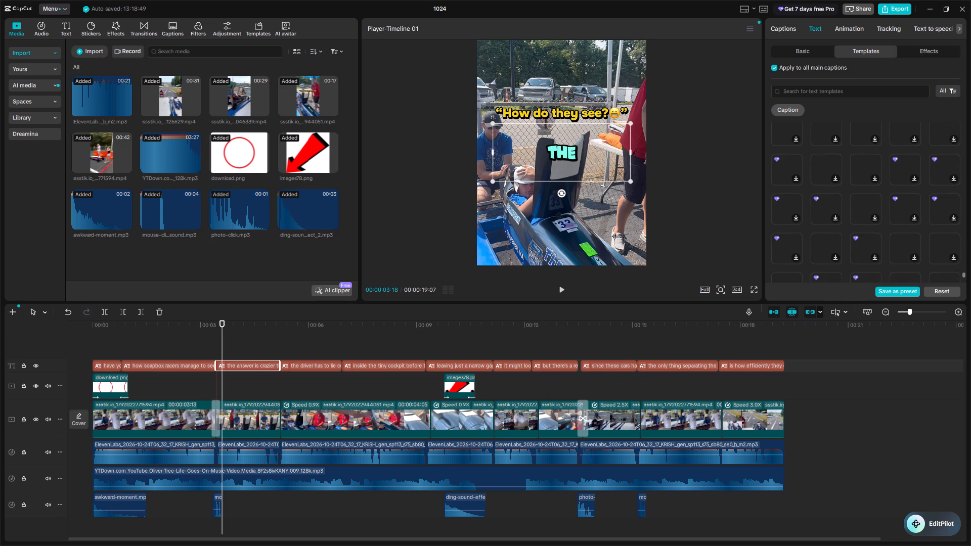
scroll(870, 237, "up", 8)
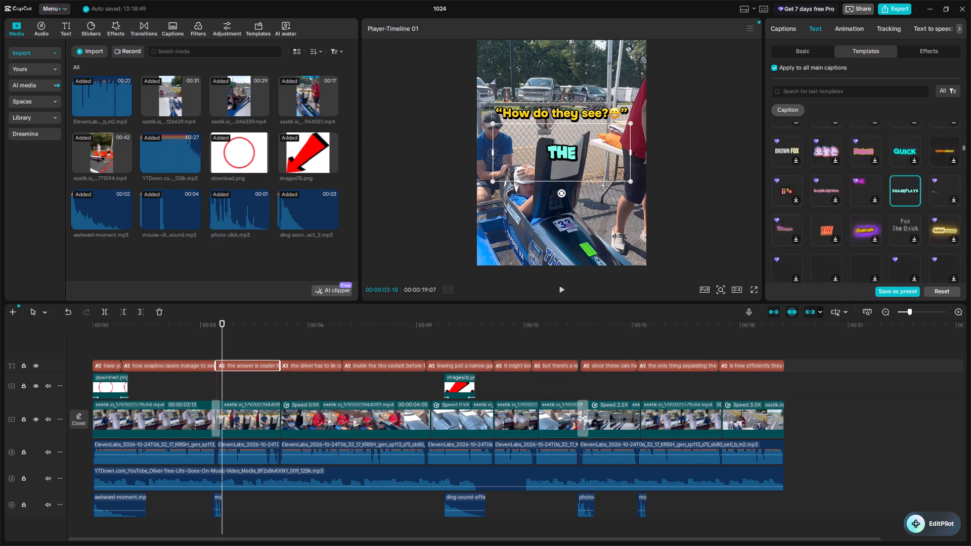
scroll(870, 237, "up", 2)
scroll(870, 237, "down", 2)
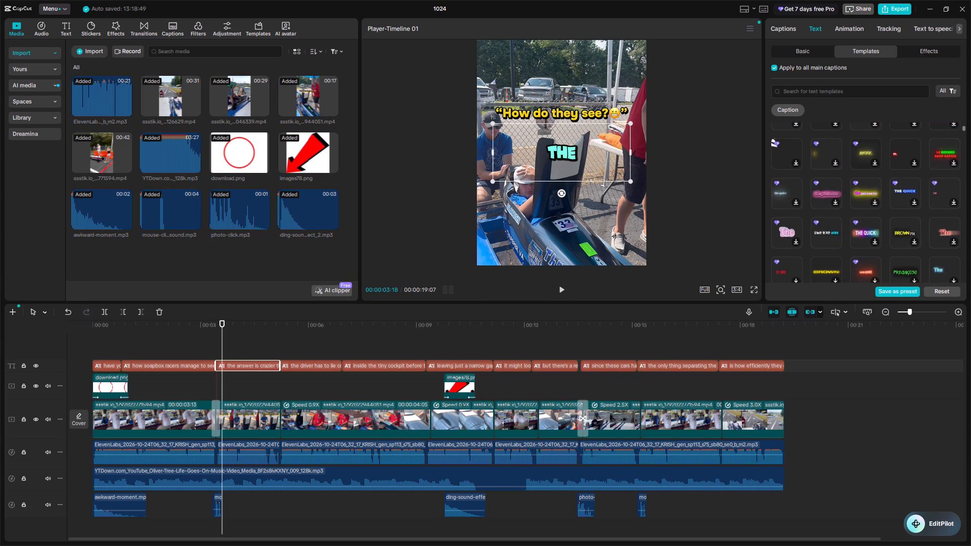
scroll(870, 237, "down", 1)
left_click(823, 202)
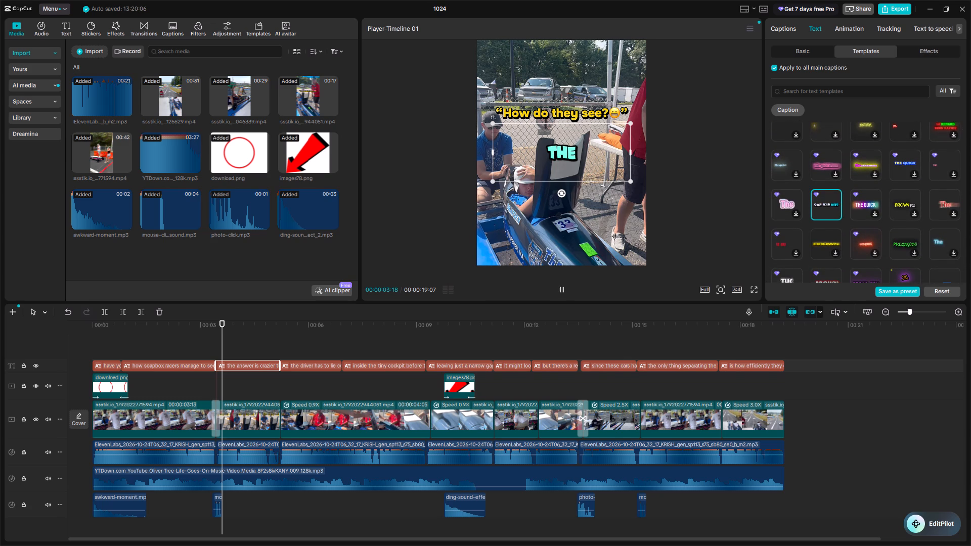
Browse far down the caption templates for another animated style to compare with the white-and-cyan word highlight.
scroll(944, 261, "down", 5)
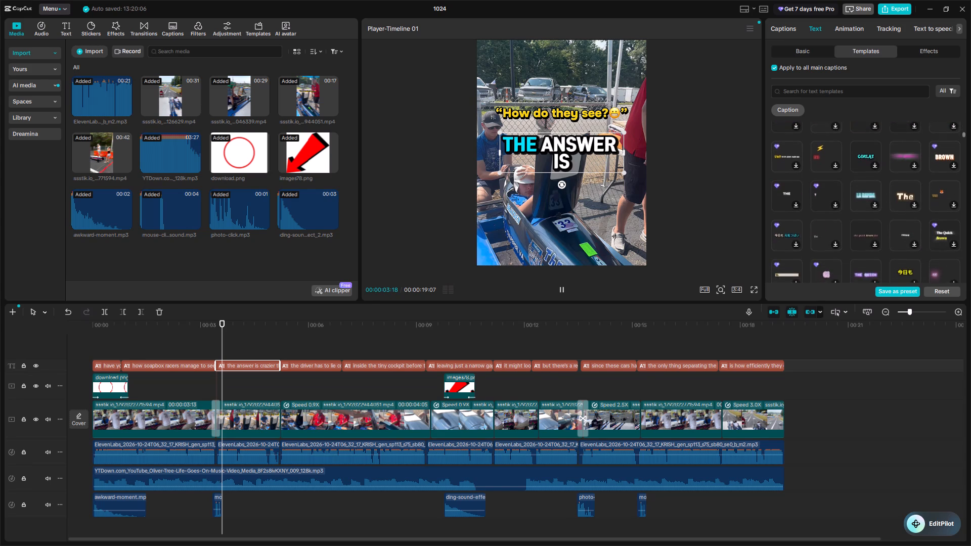
scroll(944, 261, "down", 13)
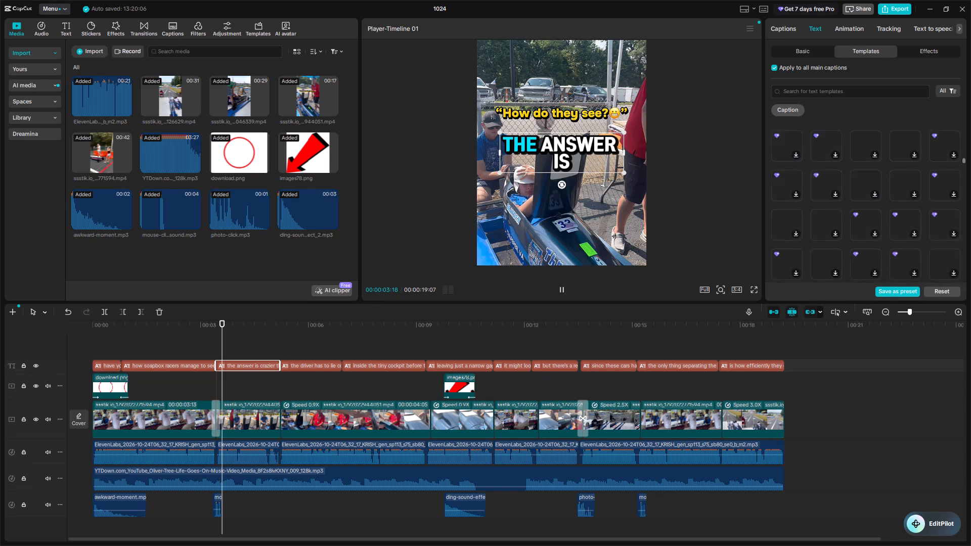
scroll(944, 261, "down", 12)
scroll(944, 261, "up", 1)
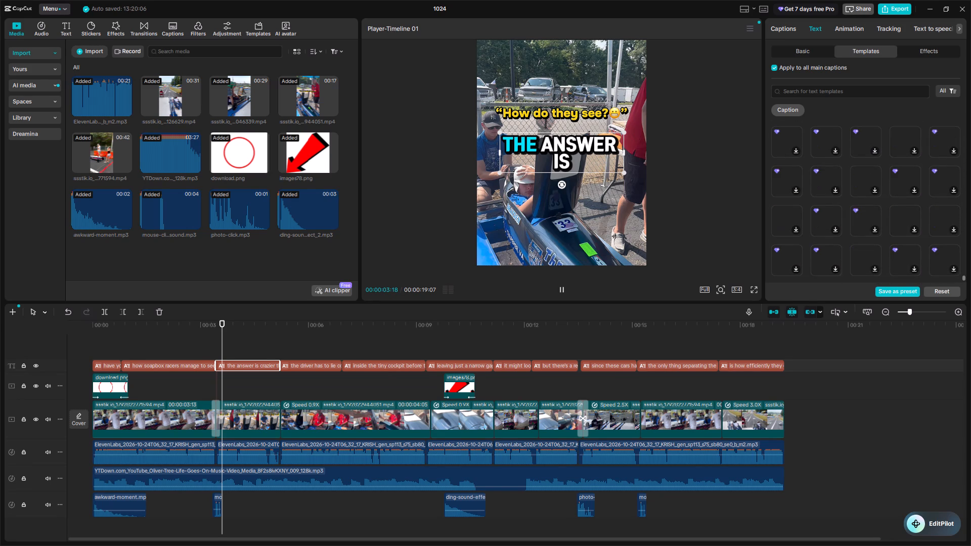
scroll(944, 261, "down", 3)
scroll(944, 261, "up", 9)
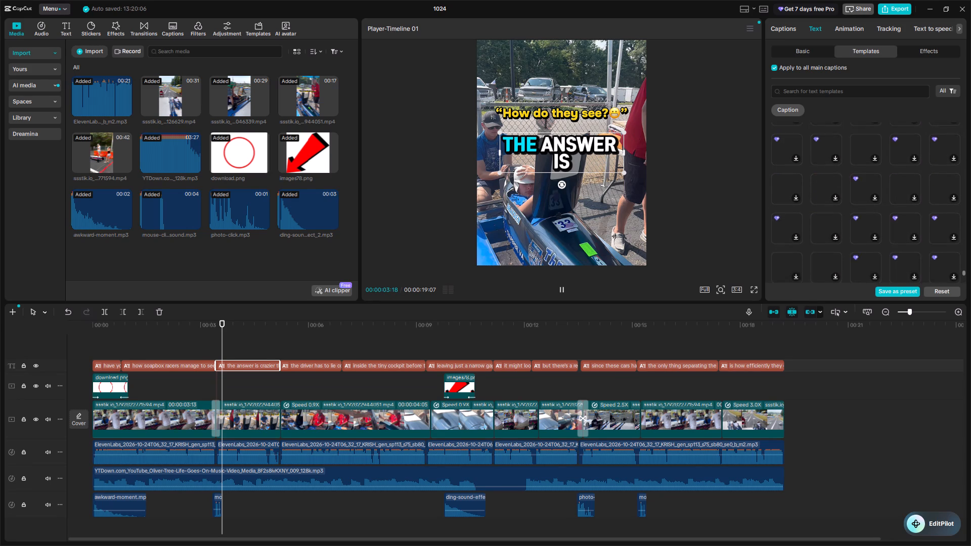
scroll(944, 261, "up", 13)
scroll(944, 261, "down", 5)
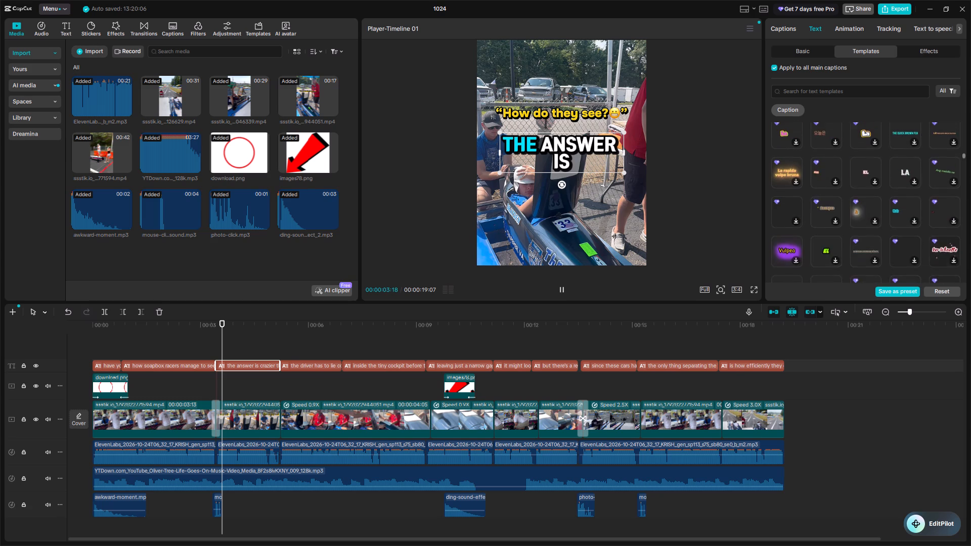
scroll(944, 261, "down", 15)
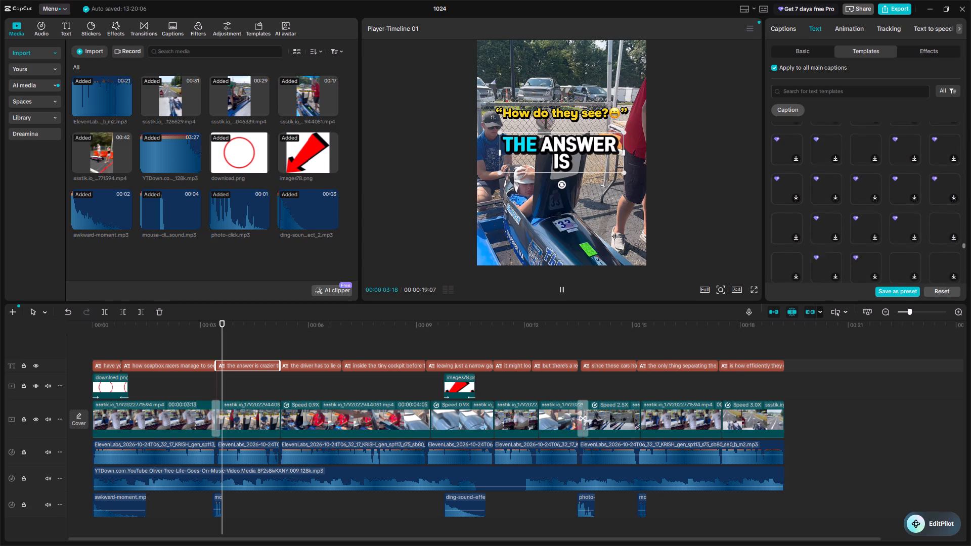
scroll(944, 261, "down", 6)
scroll(944, 261, "up", 8)
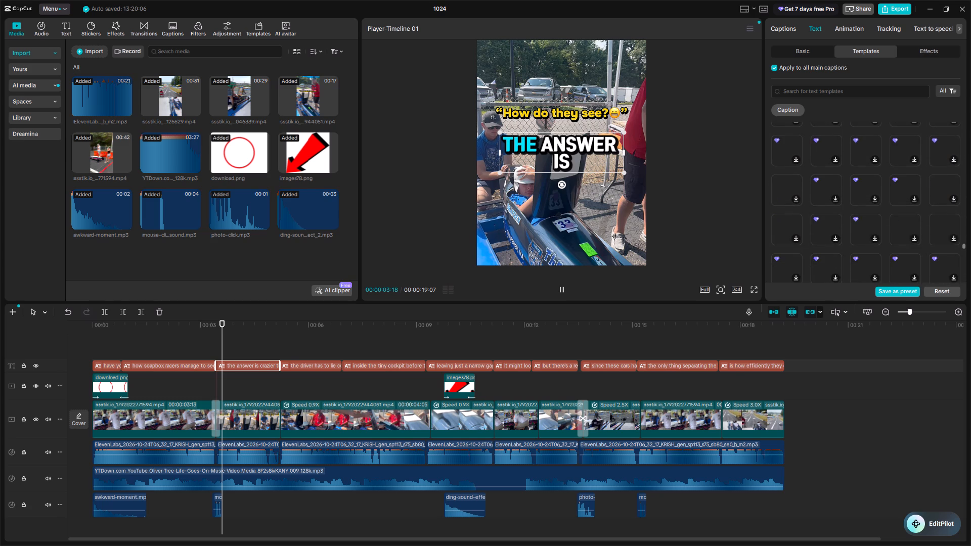
scroll(944, 261, "down", 11)
scroll(944, 261, "up", 12)
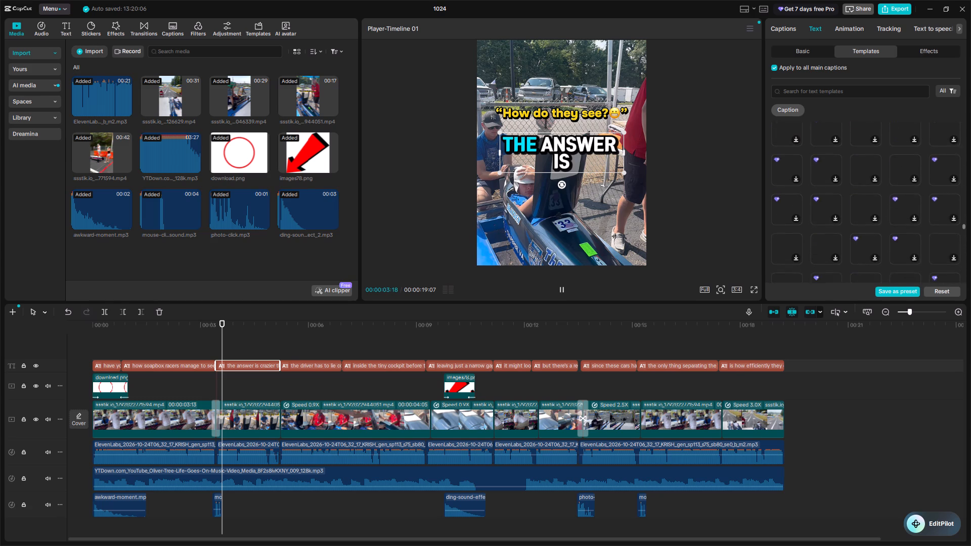
scroll(944, 261, "up", 9)
scroll(944, 261, "down", 20)
scroll(944, 261, "down", 3)
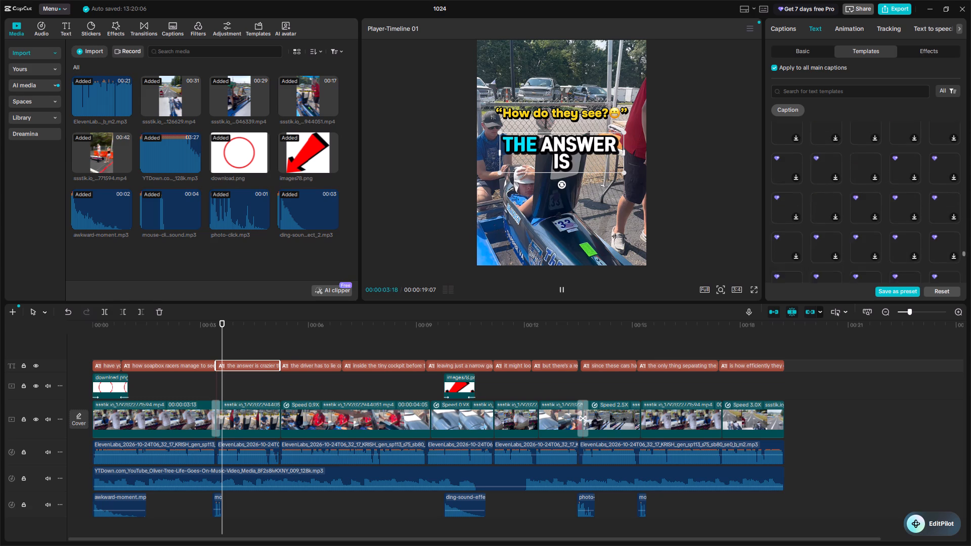
scroll(944, 261, "down", 18)
scroll(944, 261, "up", 17)
scroll(944, 261, "up", 13)
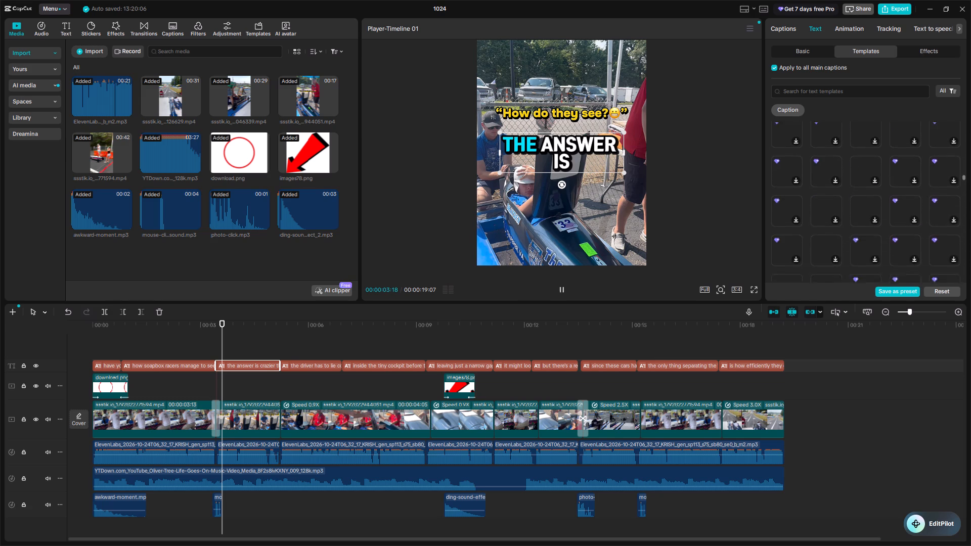
scroll(944, 261, "up", 11)
scroll(944, 261, "down", 15)
scroll(944, 261, "down", 6)
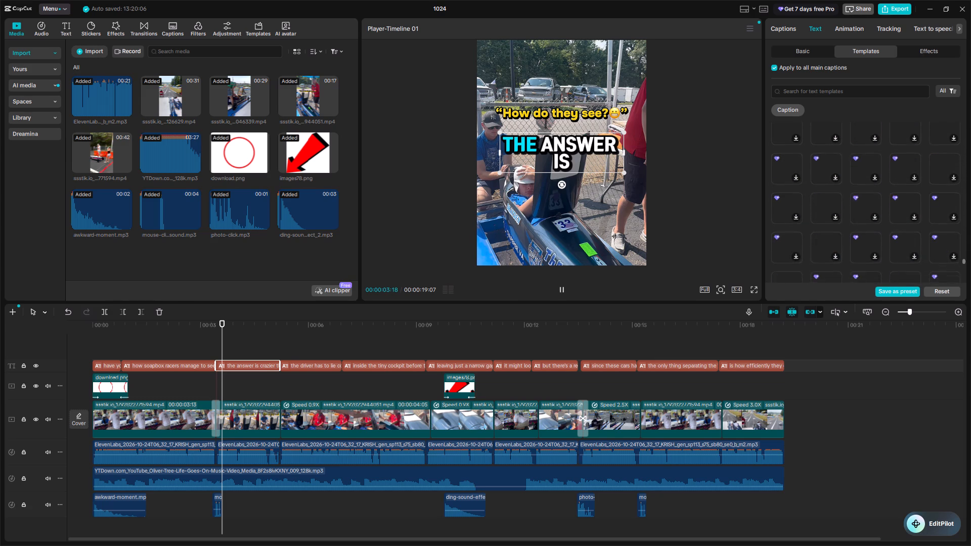
scroll(944, 261, "down", 6)
scroll(944, 261, "up", 20)
scroll(944, 261, "up", 9)
scroll(944, 261, "up", 15)
scroll(944, 261, "down", 14)
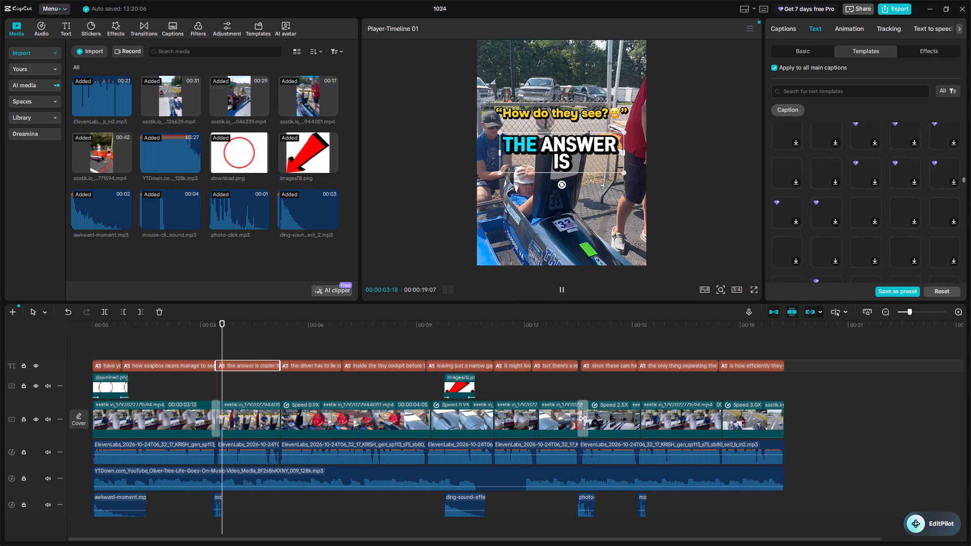
scroll(944, 261, "down", 6)
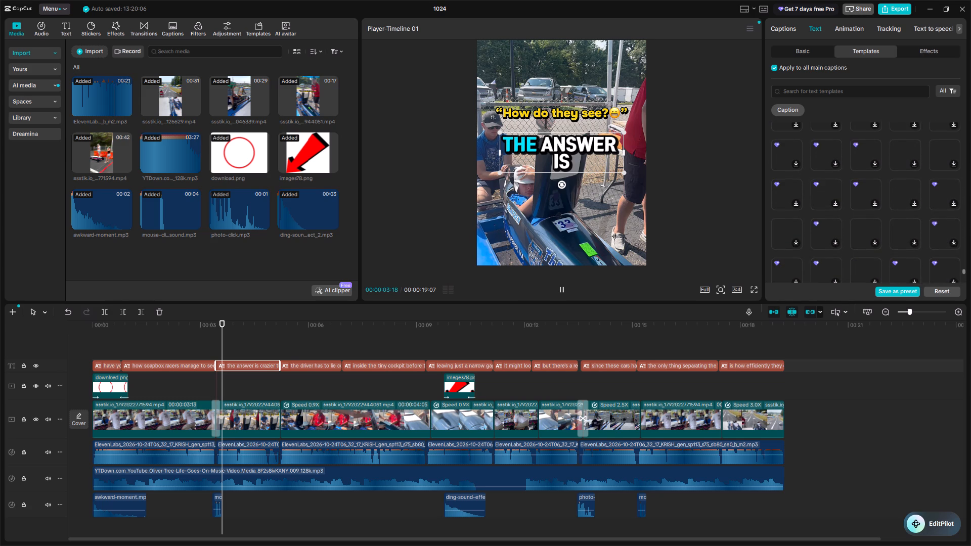
scroll(944, 261, "down", 4)
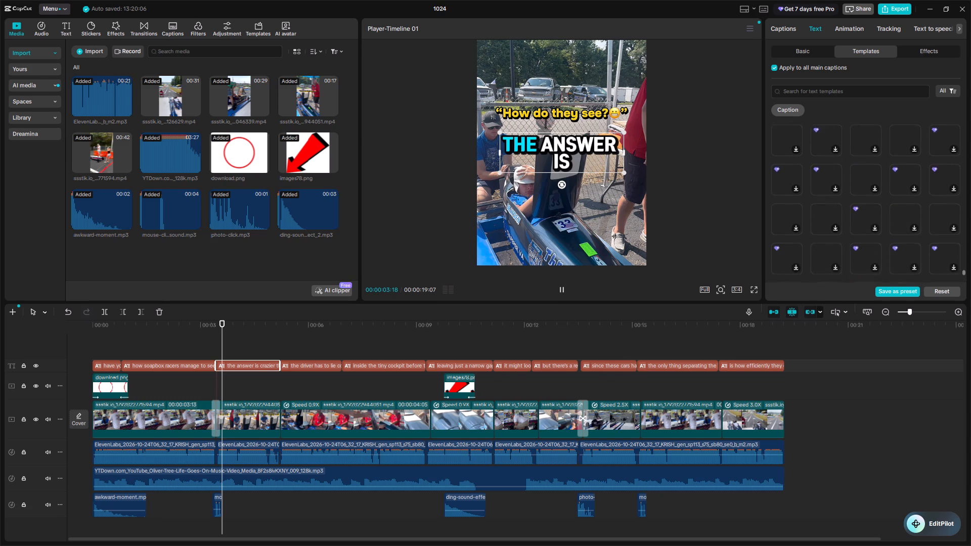
scroll(944, 261, "down", 2)
scroll(944, 261, "up", 8)
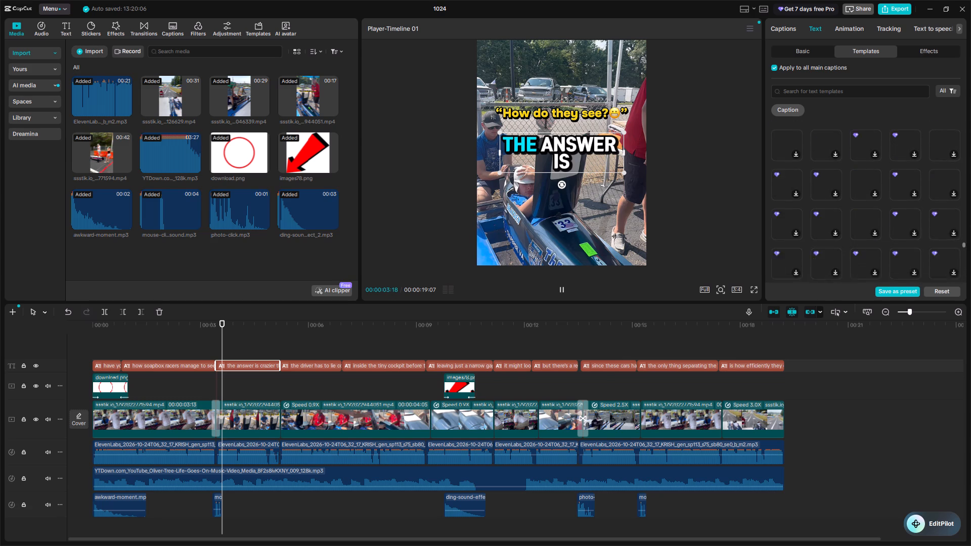
scroll(944, 261, "up", 11)
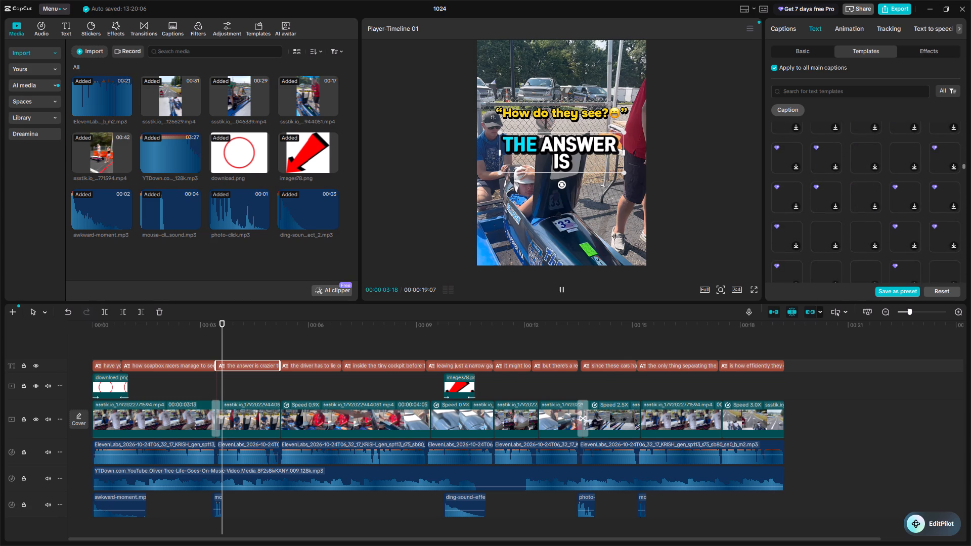
scroll(944, 261, "up", 7)
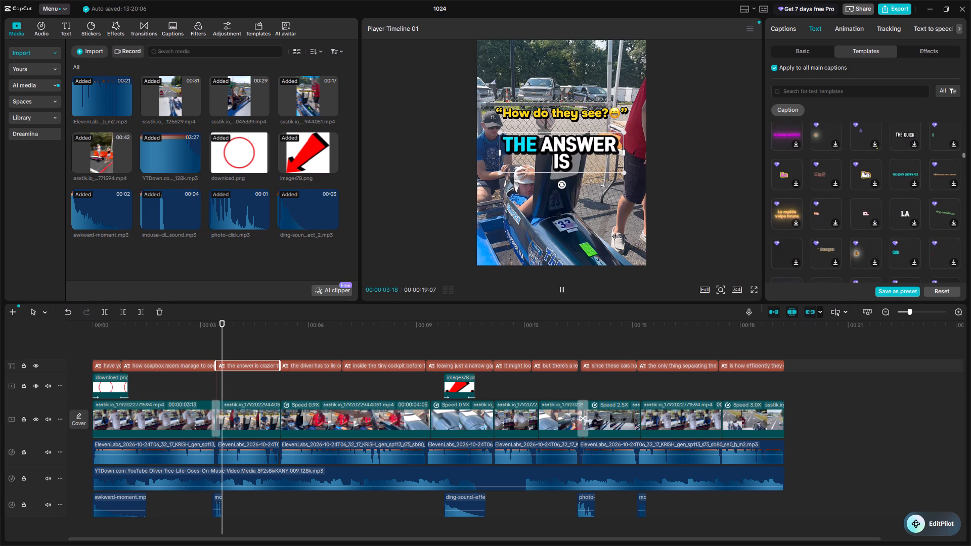
scroll(944, 261, "up", 2)
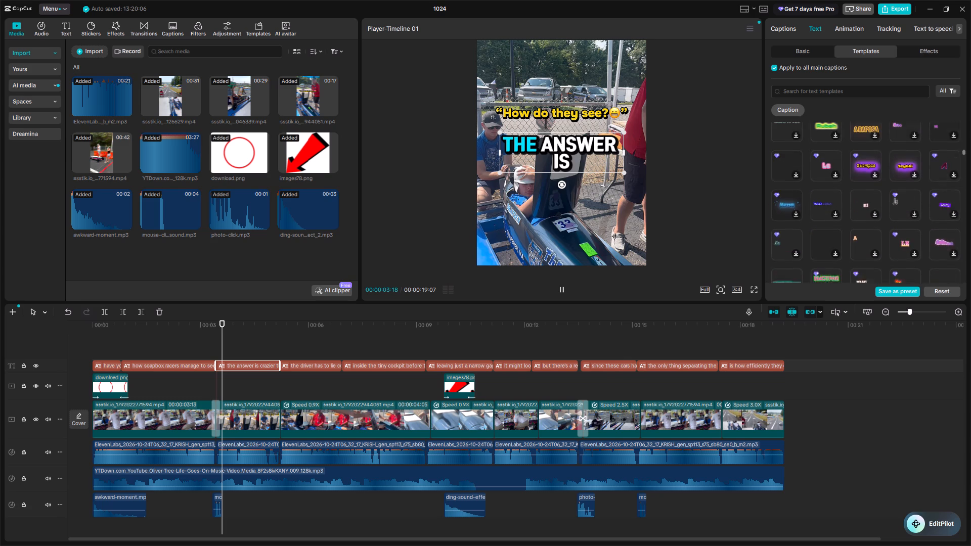
scroll(944, 261, "up", 1)
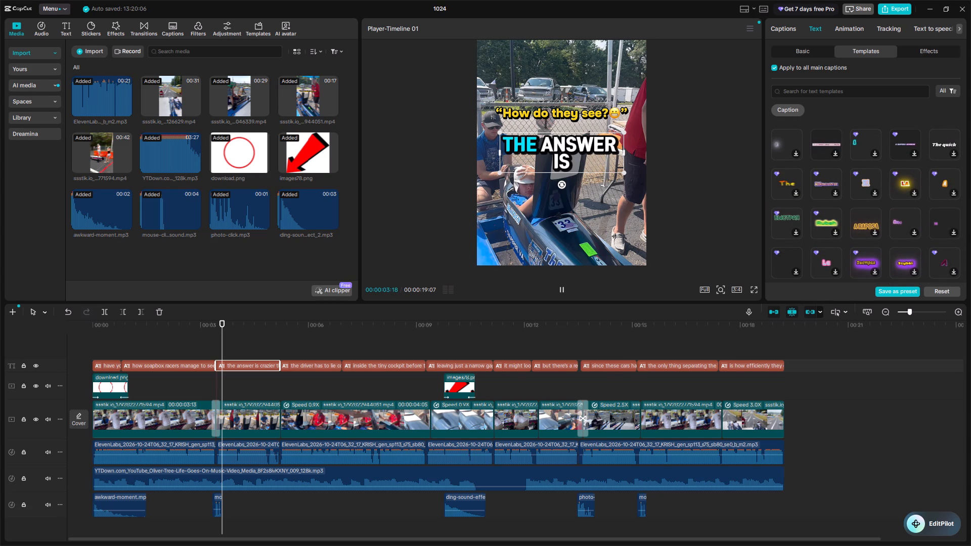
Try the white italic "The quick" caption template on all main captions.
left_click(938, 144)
Return to the first caption templates and apply the ZORRO template to all main captions.
scroll(863, 212, "up", 1)
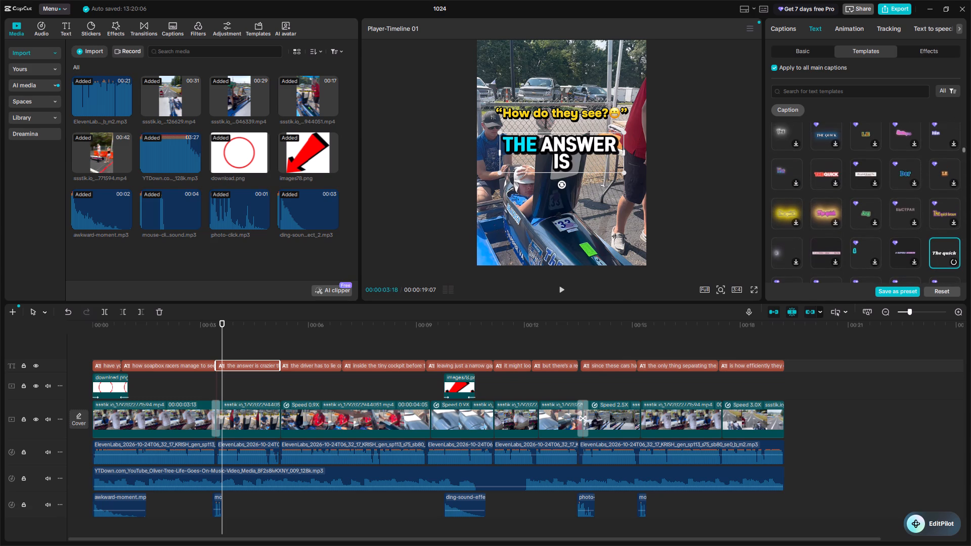
scroll(909, 172, "up", 3)
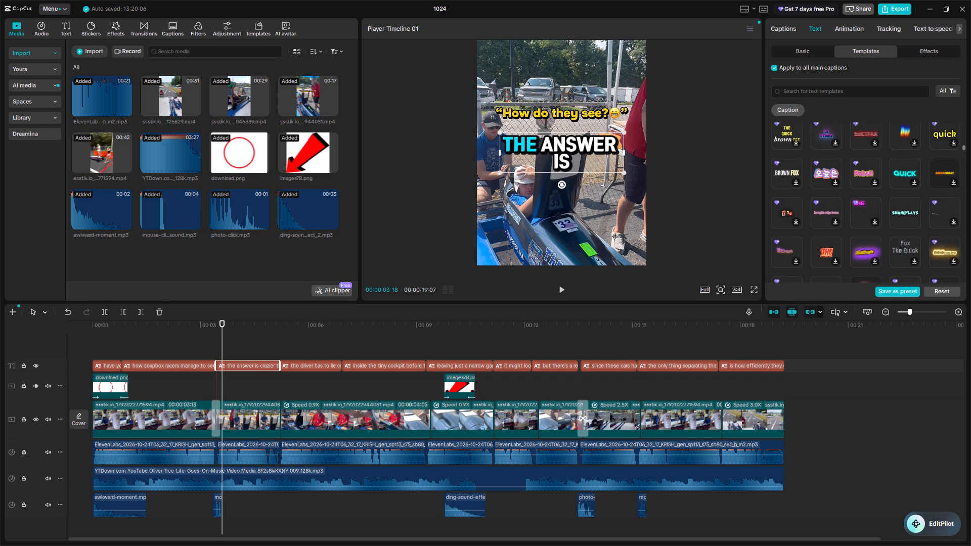
scroll(893, 210, "up", 2)
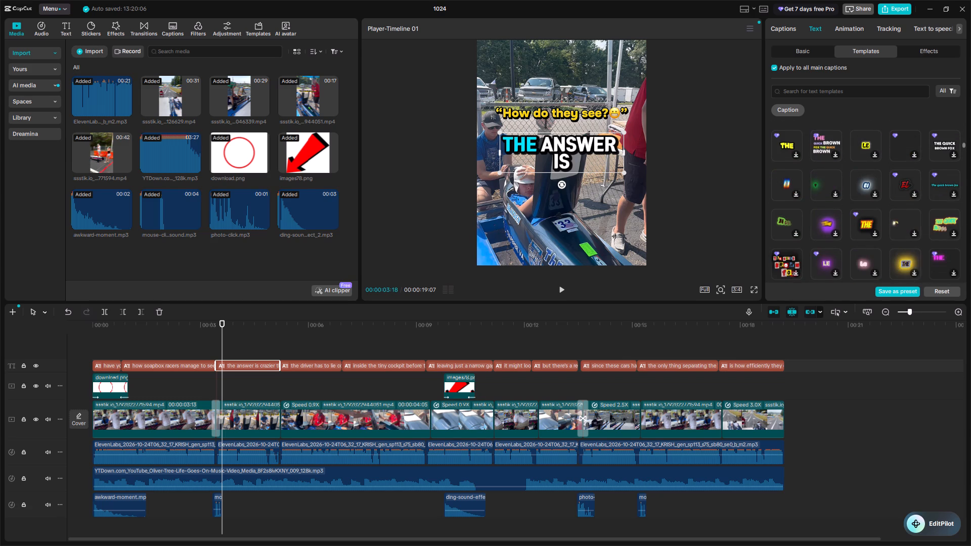
scroll(893, 210, "up", 2)
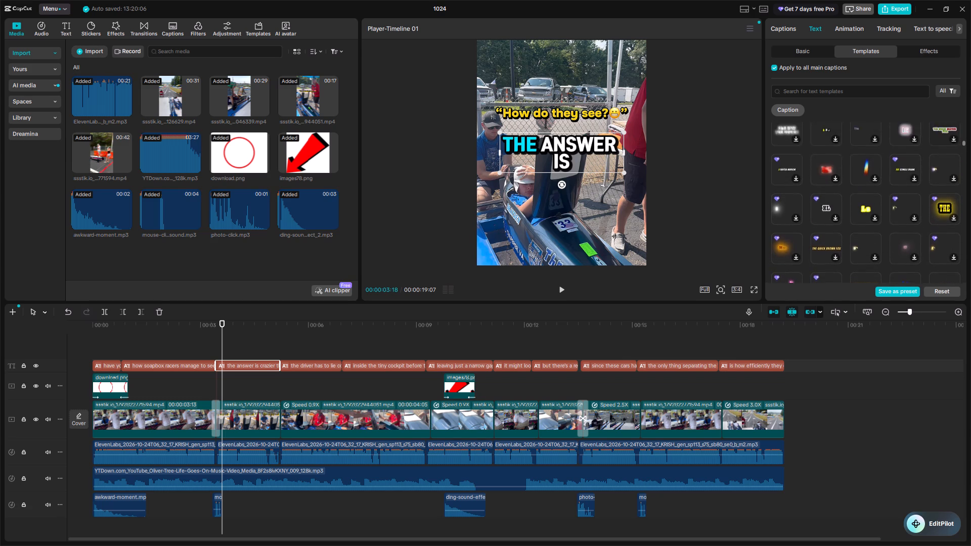
scroll(893, 210, "up", 2)
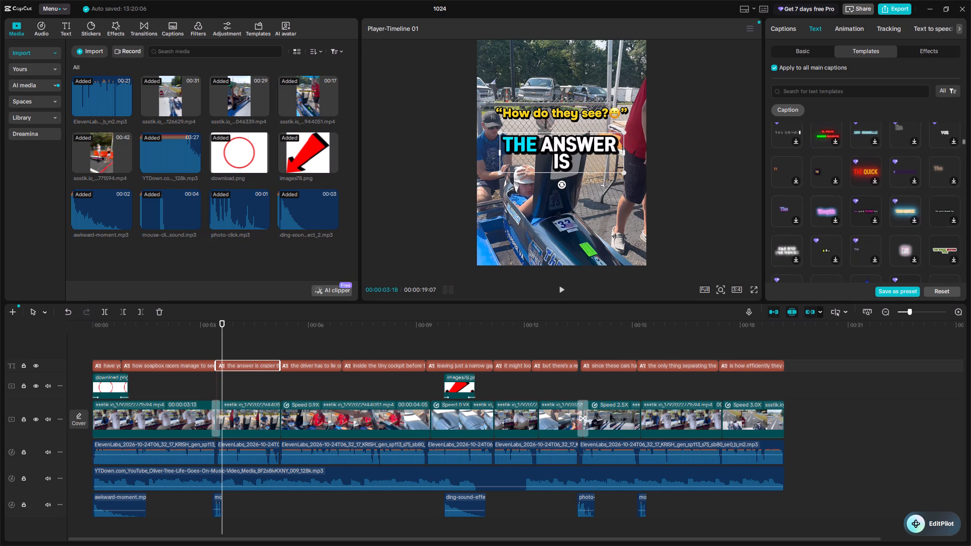
scroll(819, 192, "up", 3)
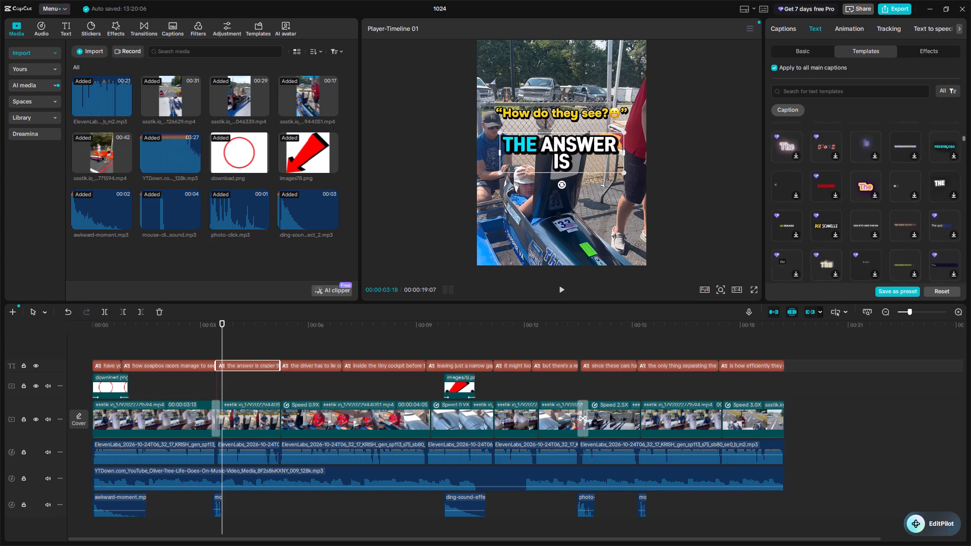
scroll(819, 192, "up", 1)
scroll(819, 192, "down", 1)
scroll(819, 192, "up", 1)
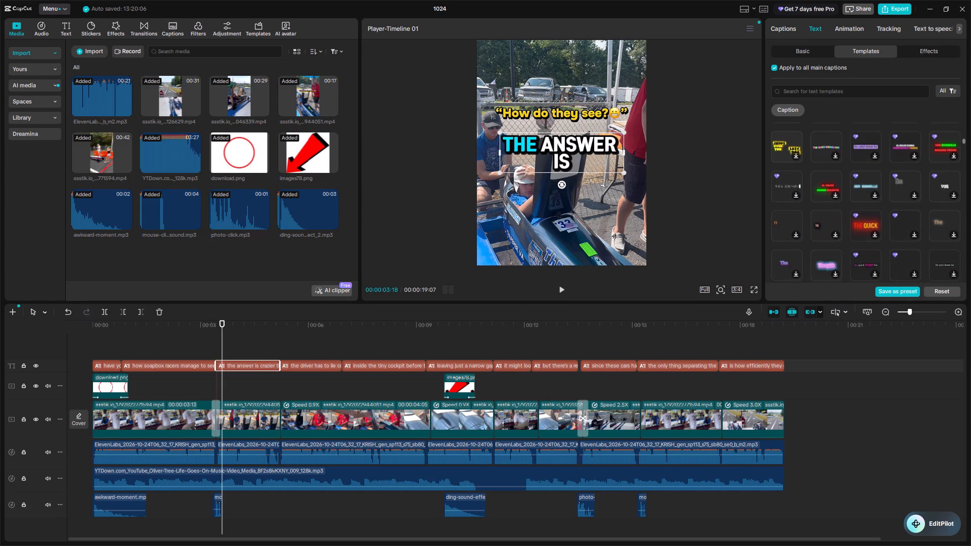
scroll(819, 192, "up", 4)
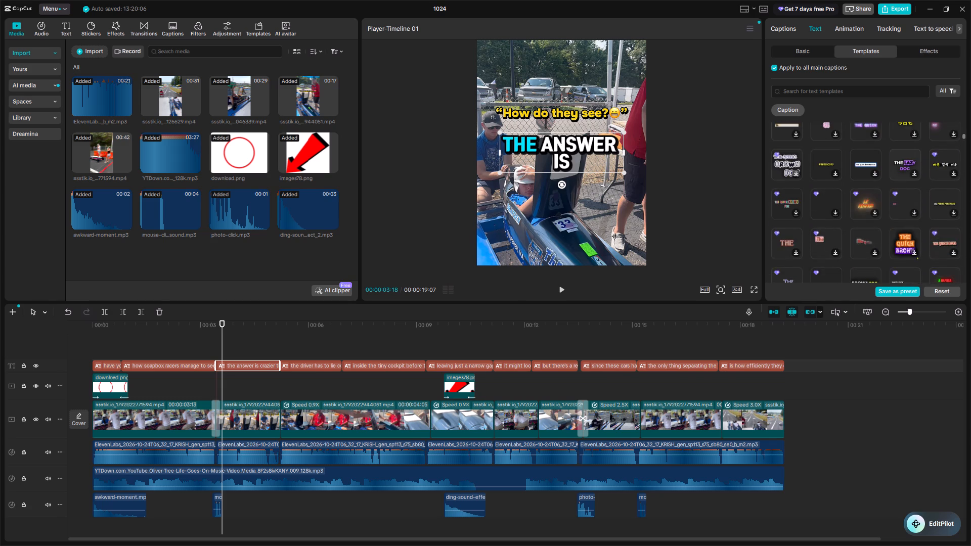
scroll(819, 192, "up", 8)
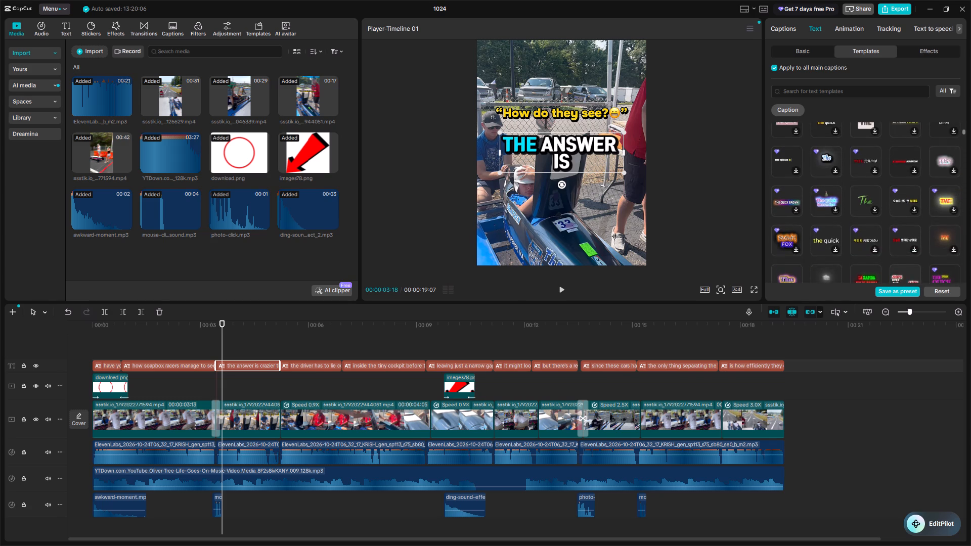
scroll(819, 192, "up", 5)
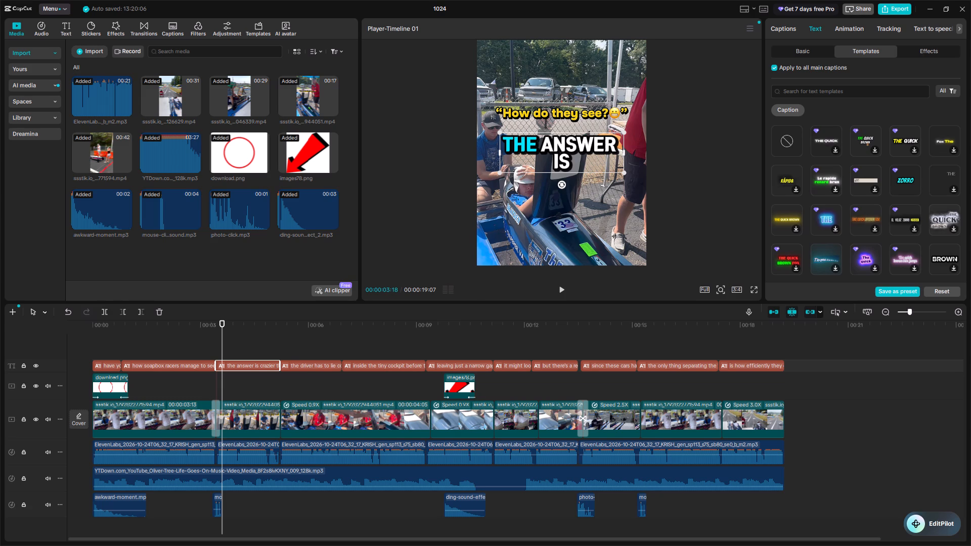
left_click(827, 142)
double_click(908, 178)
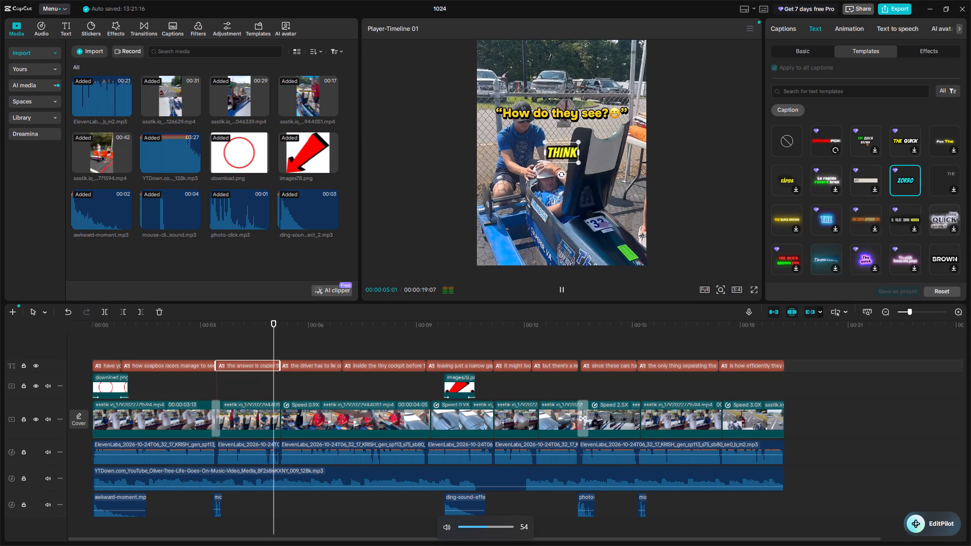
Look through the available fonts for the main captions, previewing them on the "the answer is crazier than you might think" caption.
left_click(806, 53)
left_click(953, 102)
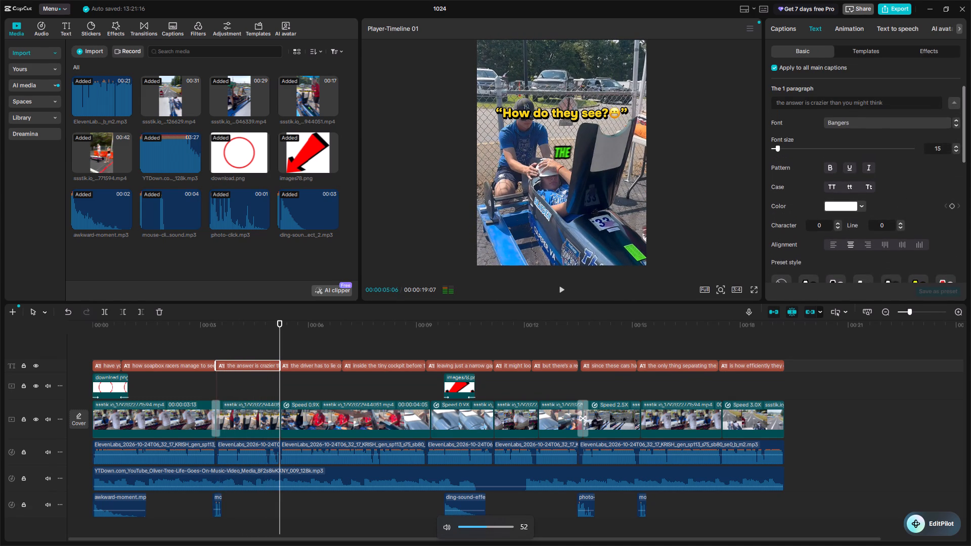
left_click(930, 122)
scroll(858, 210, "up", 13)
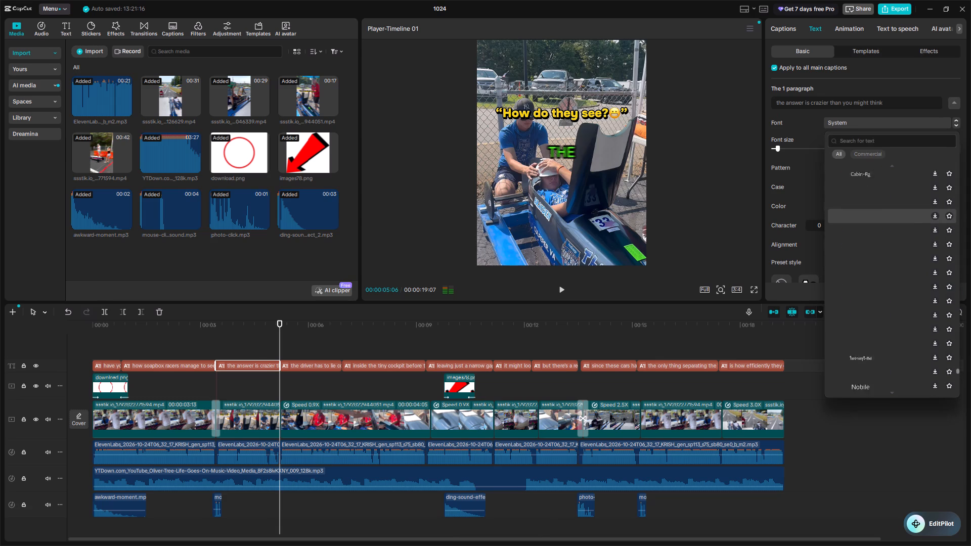
scroll(858, 210, "up", 20)
scroll(858, 210, "up", 13)
scroll(858, 210, "up", 13)
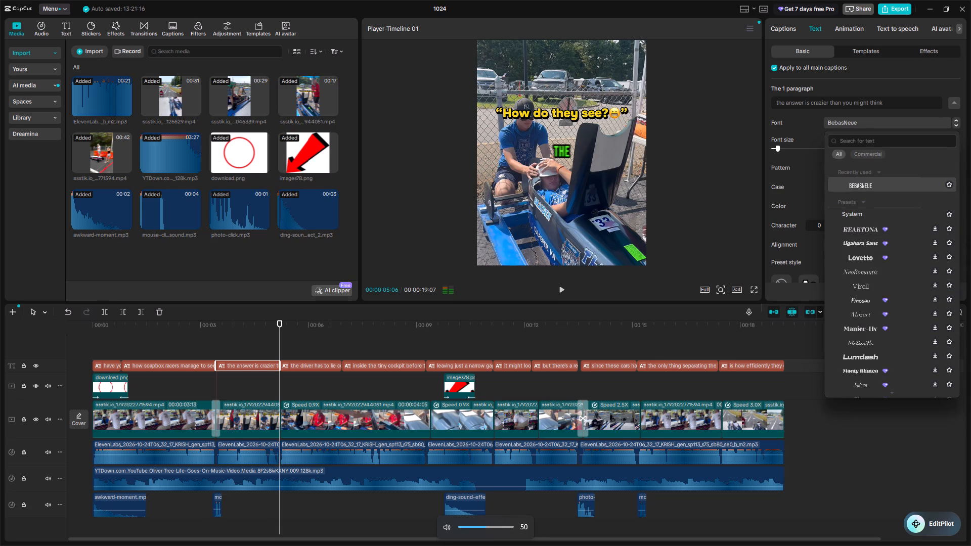
key("space")
key("space")
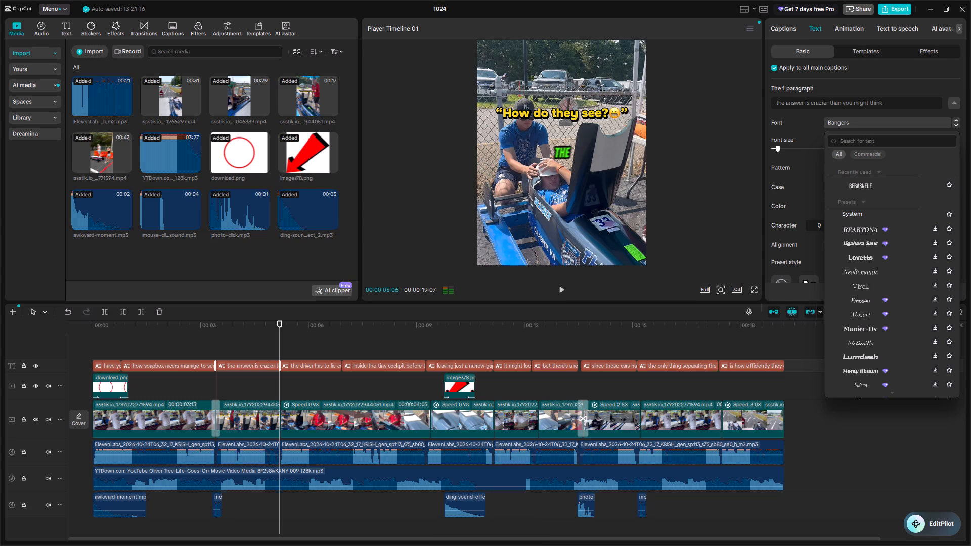
left_click(897, 117)
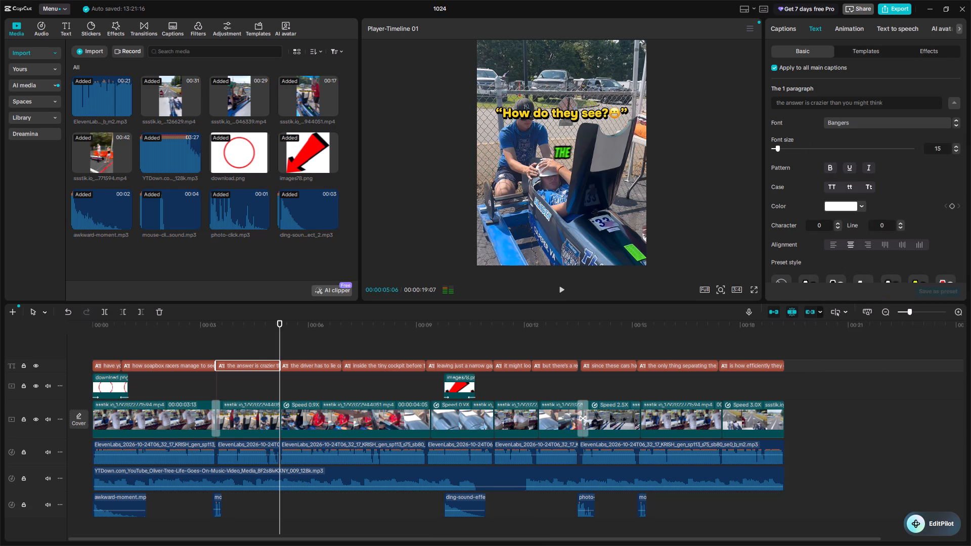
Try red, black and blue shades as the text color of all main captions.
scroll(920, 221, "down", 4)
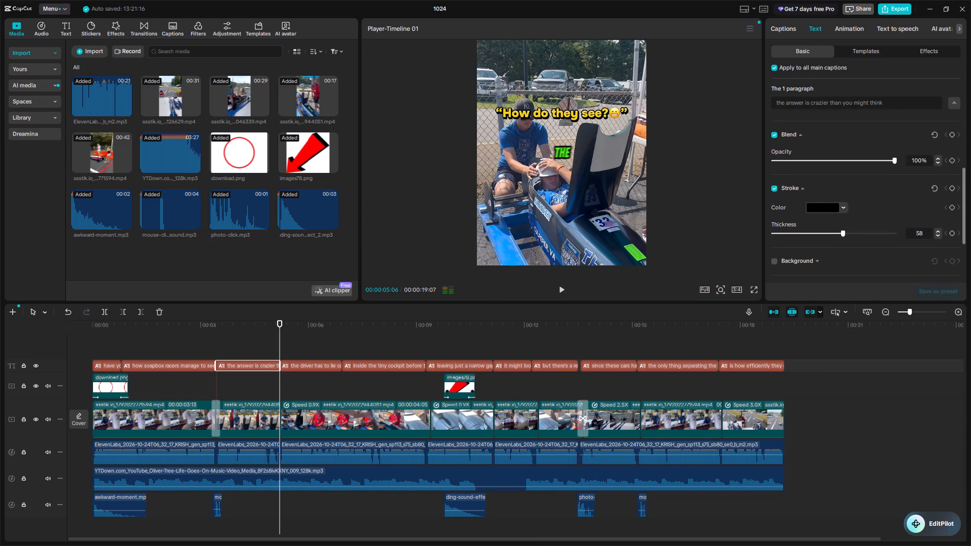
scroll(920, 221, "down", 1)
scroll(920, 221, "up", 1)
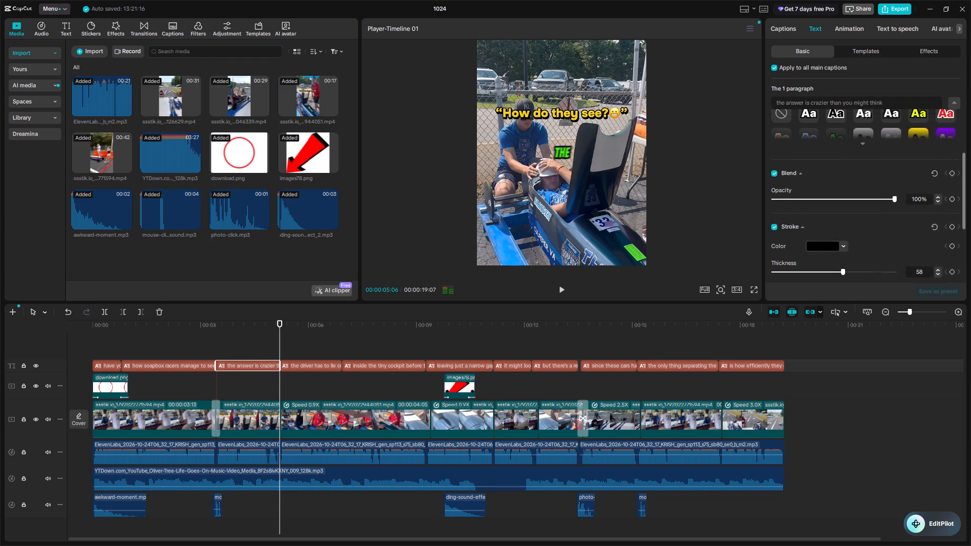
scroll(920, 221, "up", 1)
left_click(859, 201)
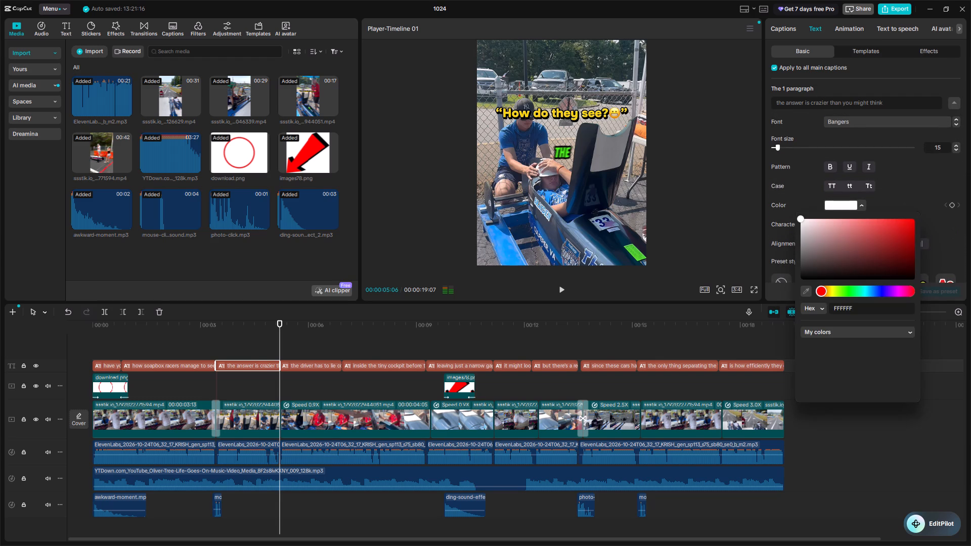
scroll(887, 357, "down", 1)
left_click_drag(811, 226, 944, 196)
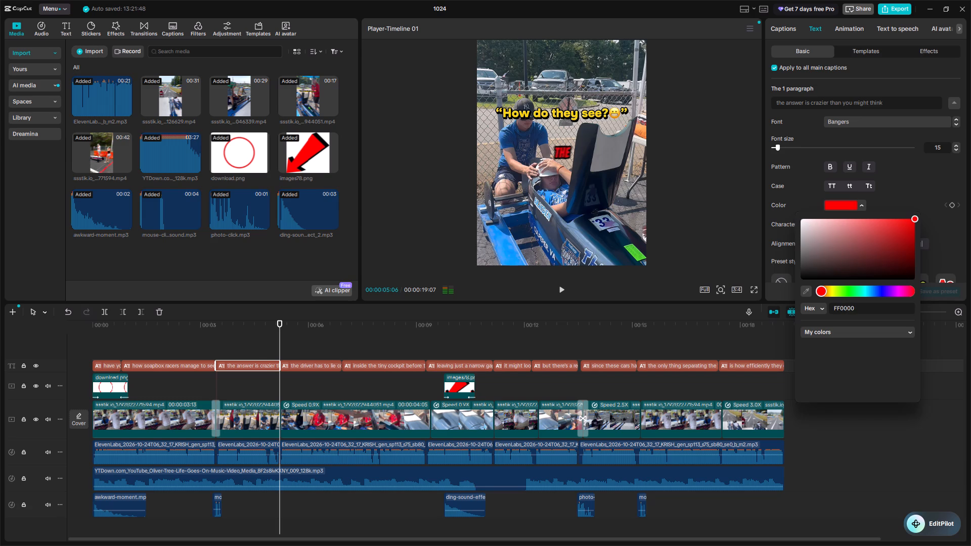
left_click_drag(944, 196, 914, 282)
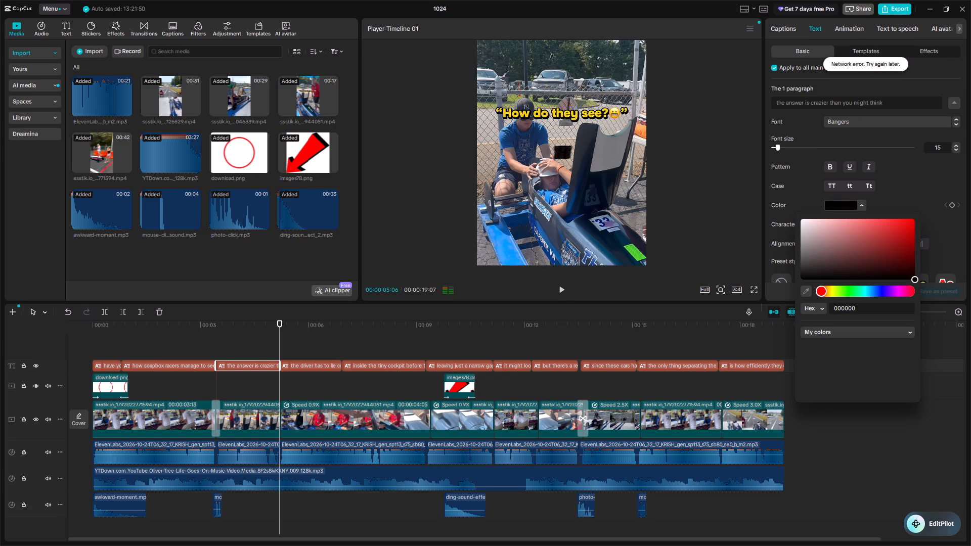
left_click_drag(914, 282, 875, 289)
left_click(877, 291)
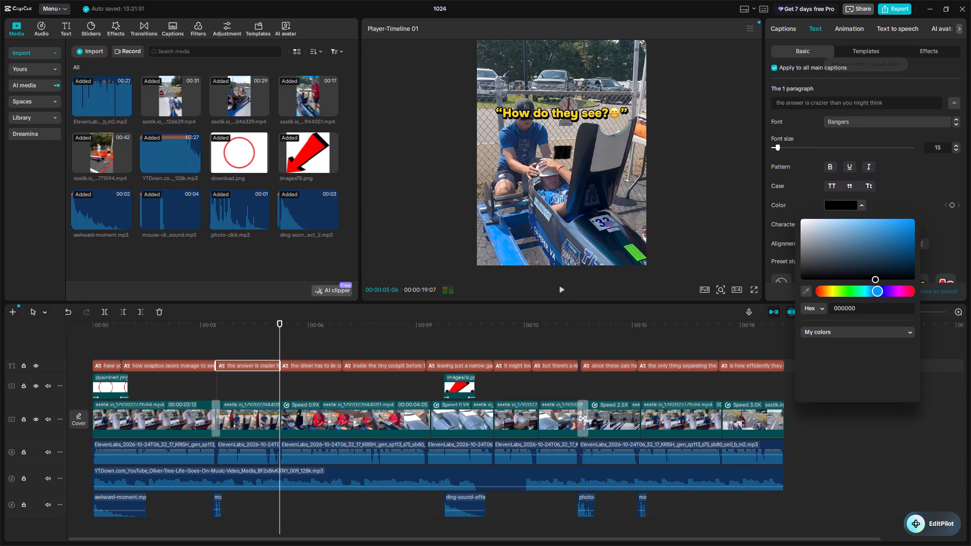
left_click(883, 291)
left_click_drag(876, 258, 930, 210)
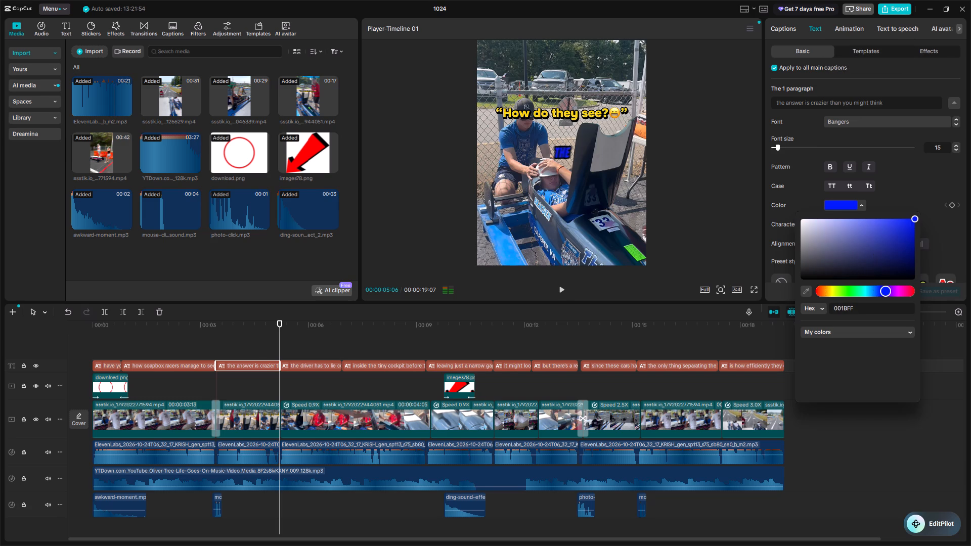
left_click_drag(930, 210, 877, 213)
Set the text color of all main captions to bright cyan, 00EFFF.
left_click_drag(879, 289, 864, 291)
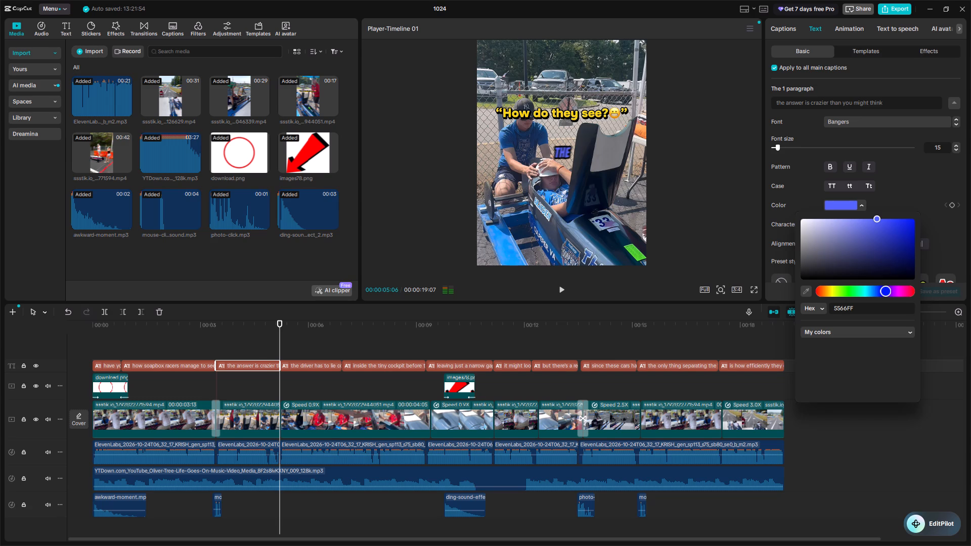
left_click_drag(864, 291, 864, 291)
left_click(864, 291)
left_click_drag(864, 291, 872, 291)
left_click_drag(885, 231, 945, 172)
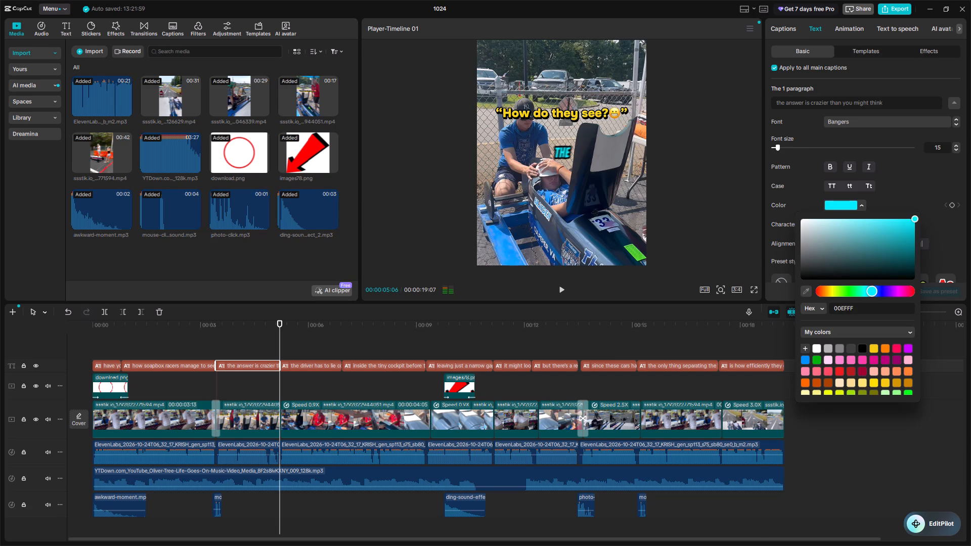
left_click(759, 345)
Play the short from the beginning to its end to review the cyan captions over every clip.
left_click_drag(759, 345, 114, 360)
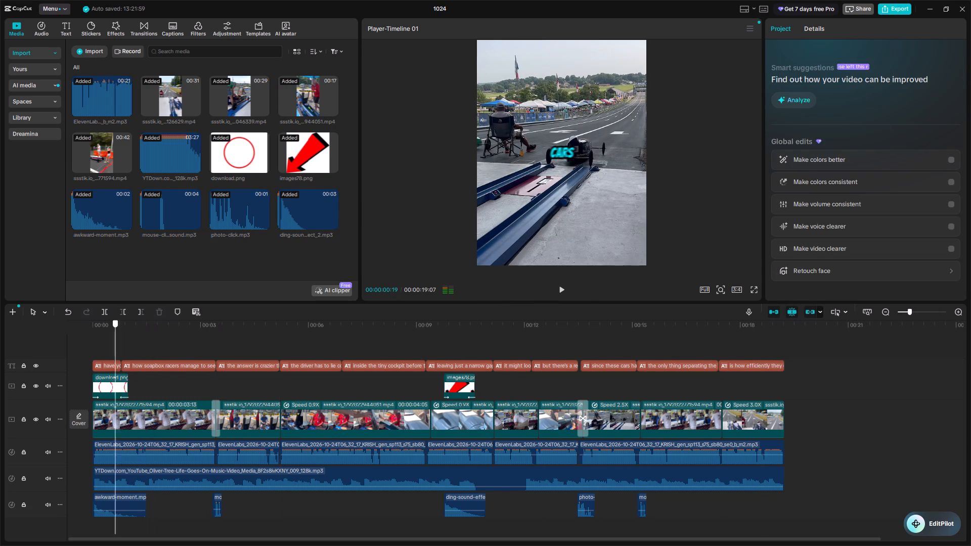
left_click_drag(114, 360, 0, 391)
key("space")
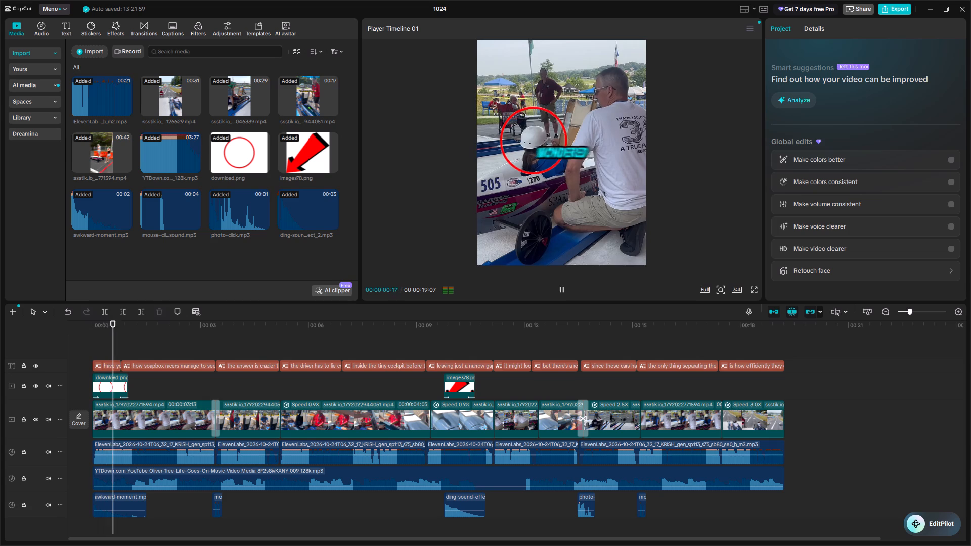
scroll(222, 409, "up", 2, "ctrl")
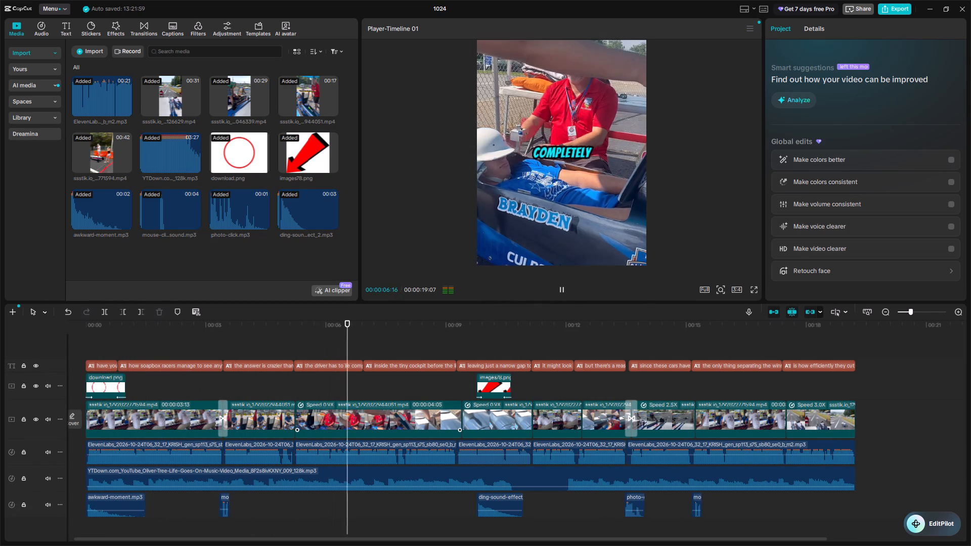
scroll(520, 359, "down", 2, "ctrl")
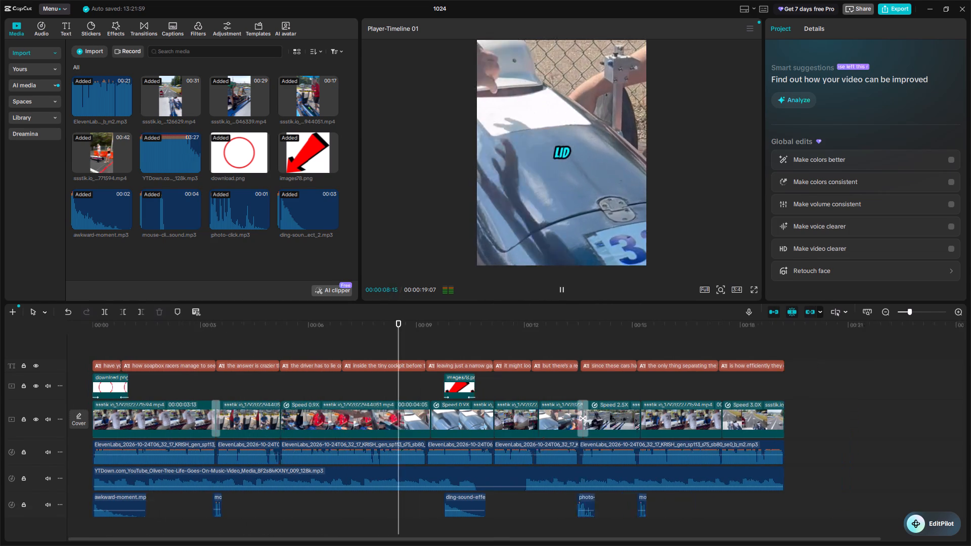
scroll(520, 359, "down", 1, "ctrl")
scroll(520, 359, "down", 2)
scroll(520, 359, "up", 1, "ctrl")
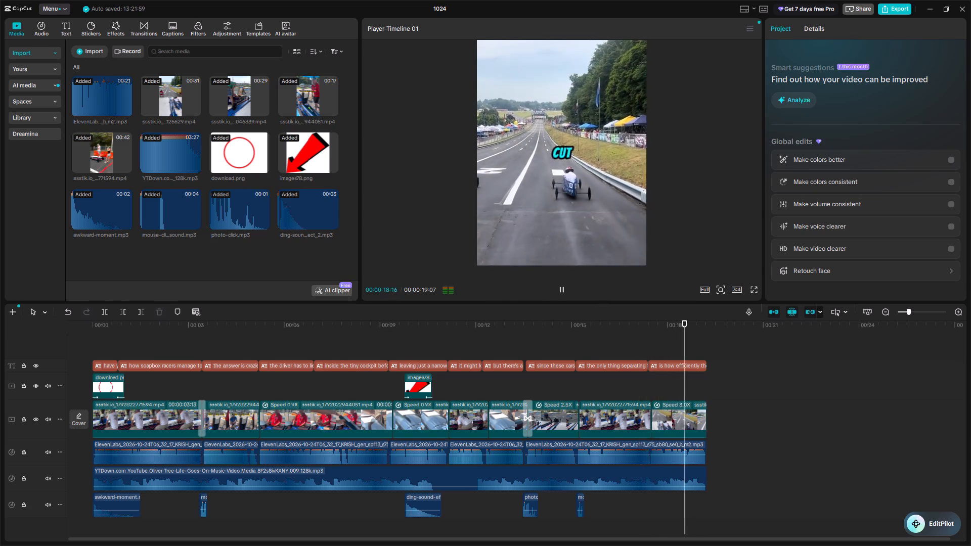
Replay the short from the start with pauses, checking the captions up to the red arrow scene.
key("space")
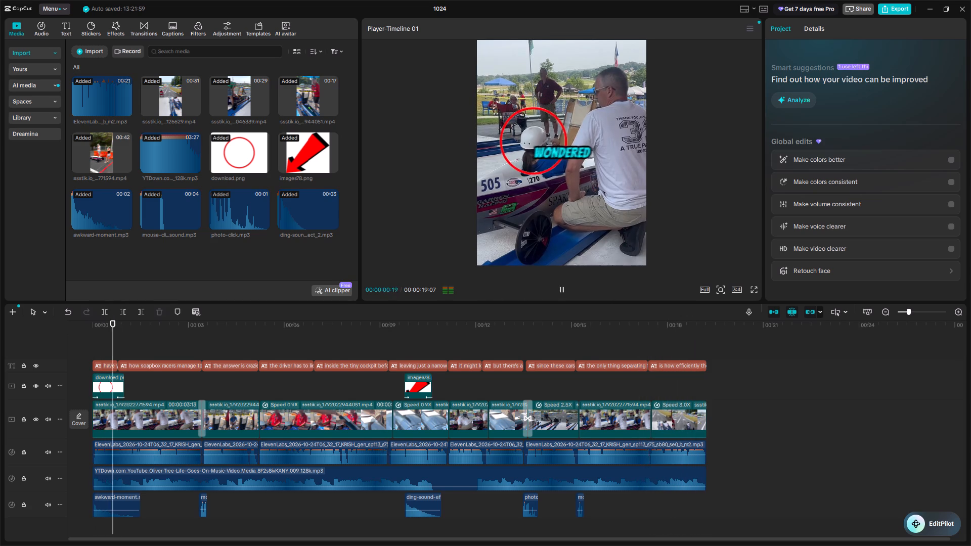
scroll(516, 351, "up", 1, "ctrl")
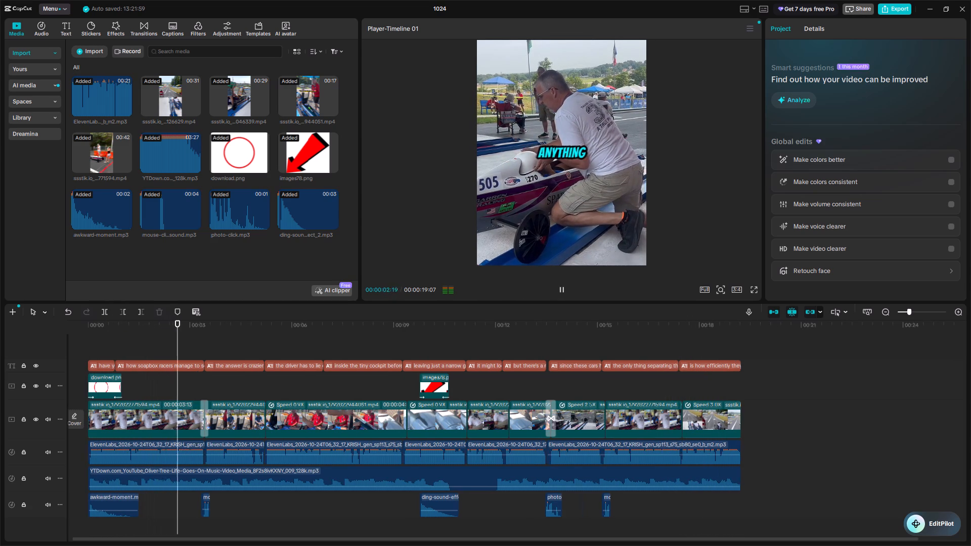
scroll(516, 351, "up", 1, "ctrl")
key("space")
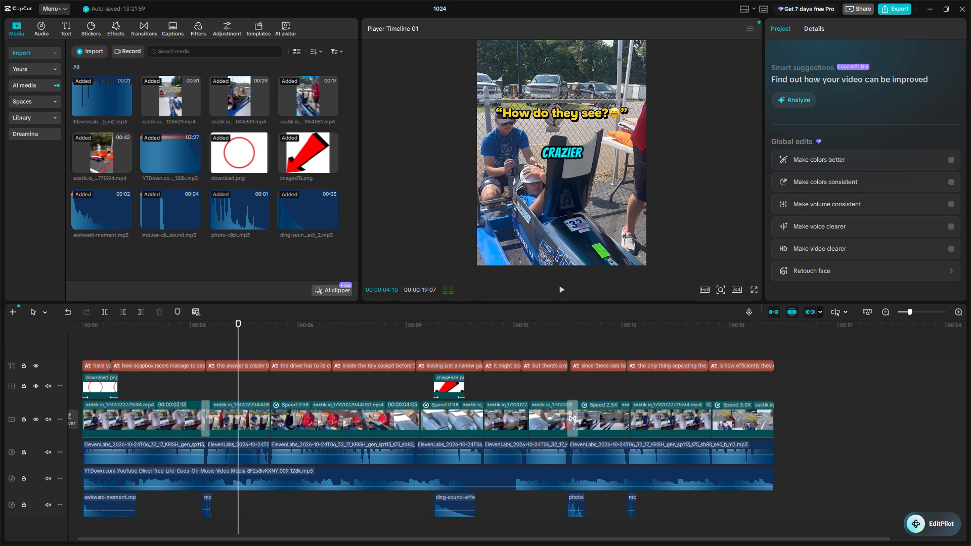
key("space")
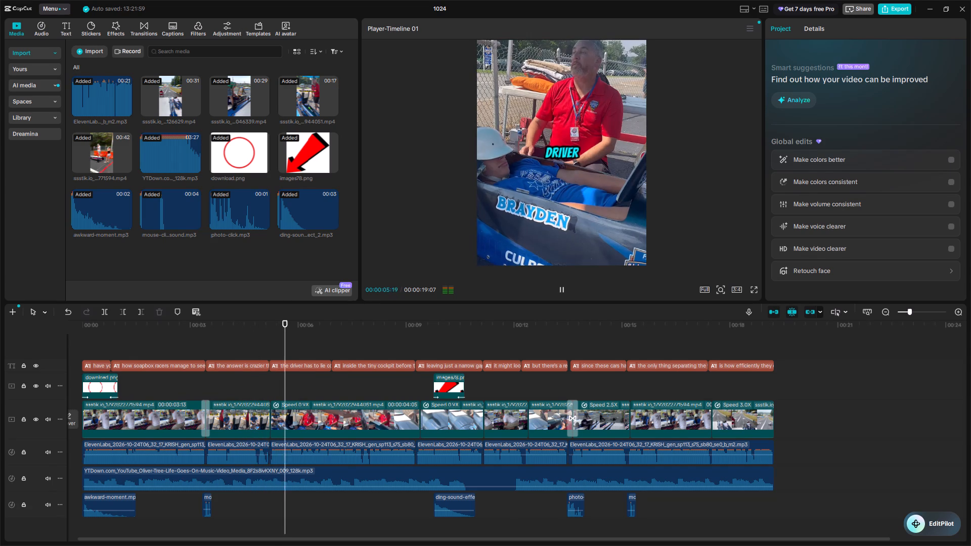
key("space")
key("space")
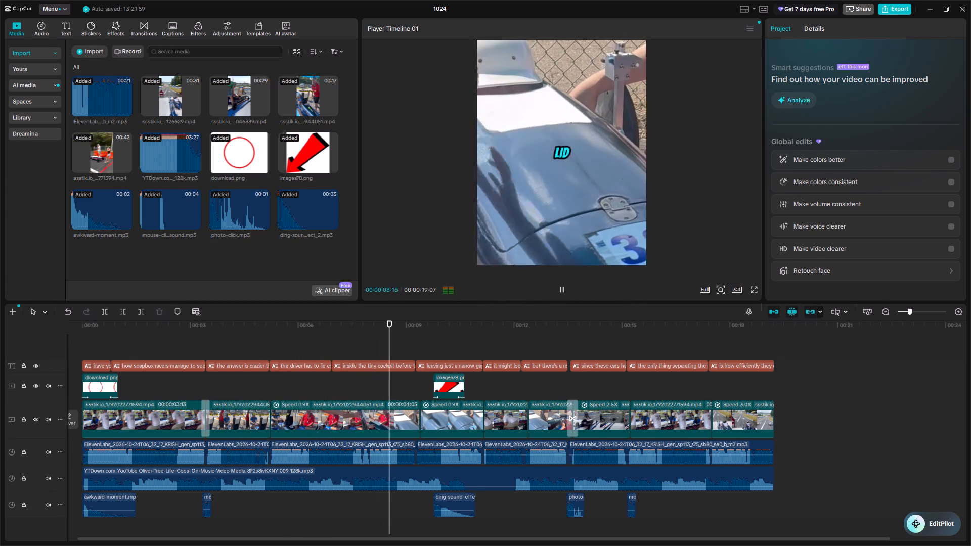
key("space")
key("space")
key("space")
key("space")
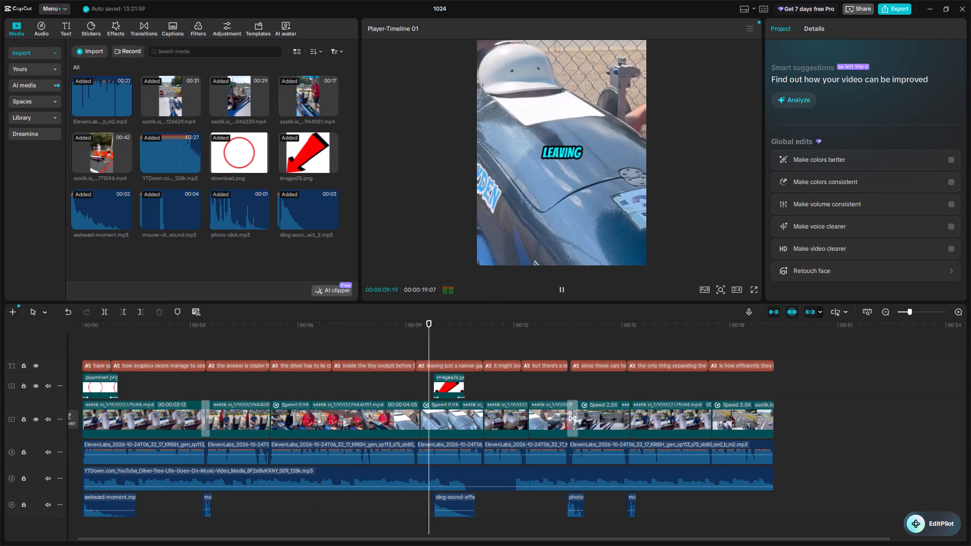
key("space")
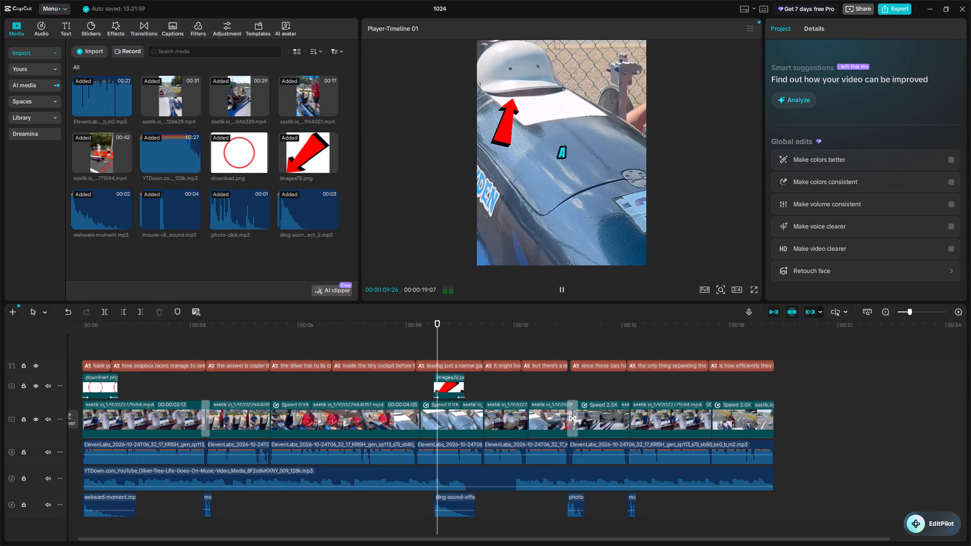
Continue reviewing the captions from just before the red arrow scene to the end of the short.
double_click(430, 349)
left_click_drag(430, 349, 415, 354)
key("space")
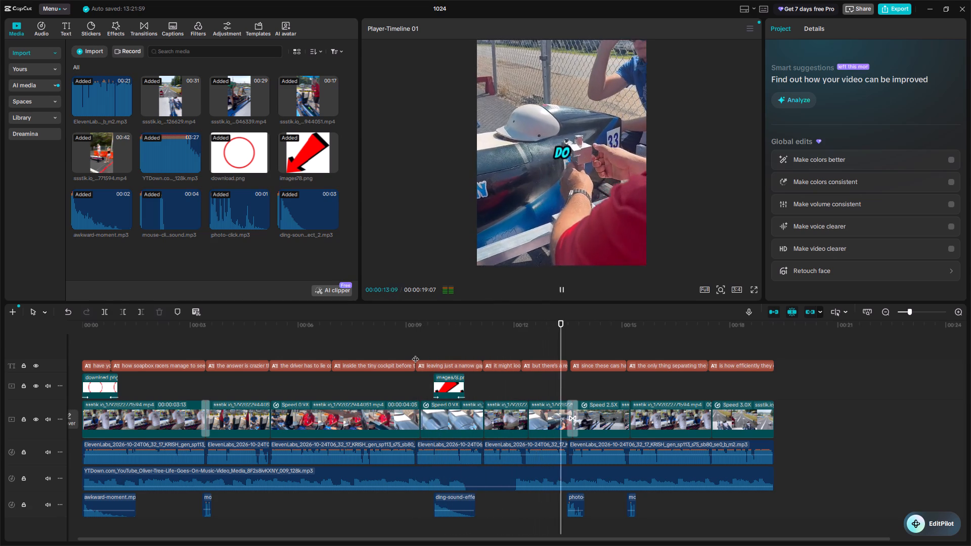
key("space")
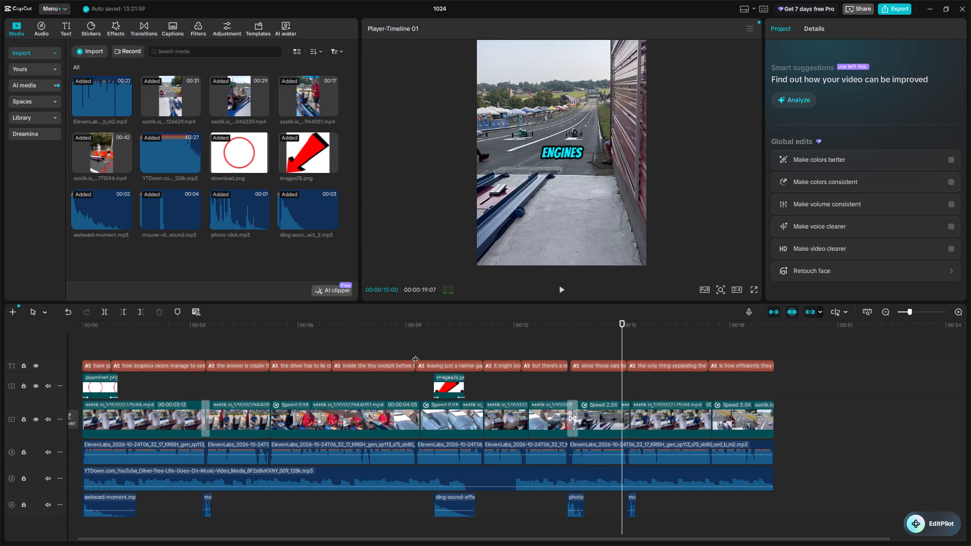
key("space")
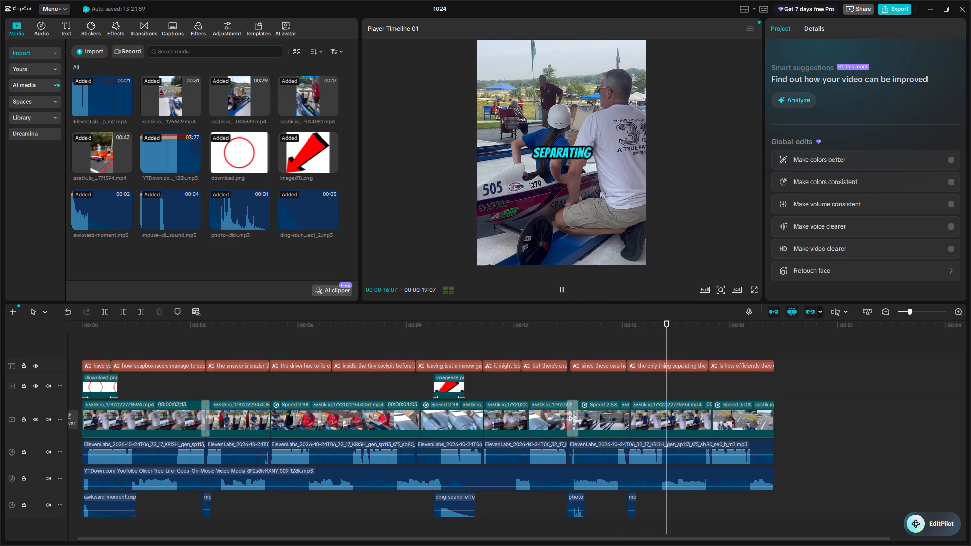
scroll(541, 369, "up", 4, "ctrl")
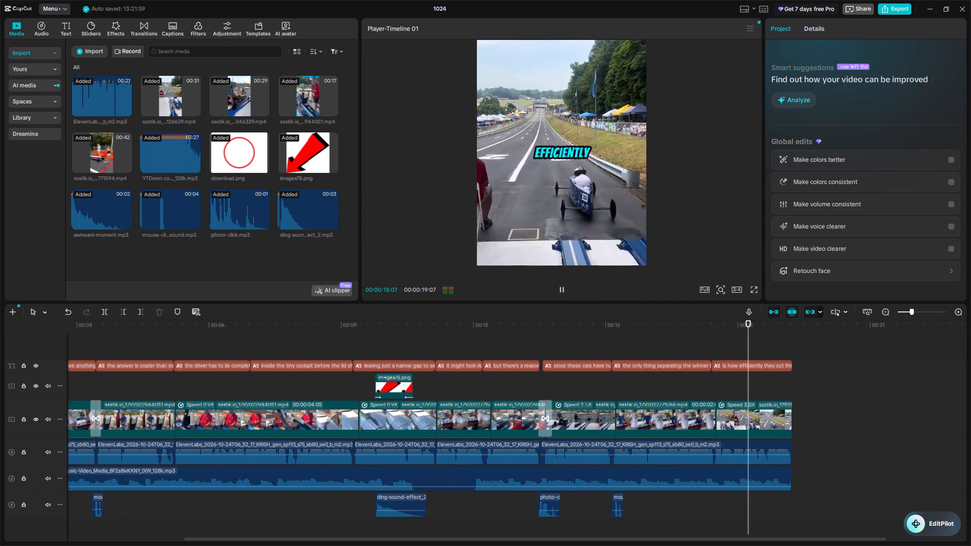
scroll(541, 369, "down", 4, "ctrl")
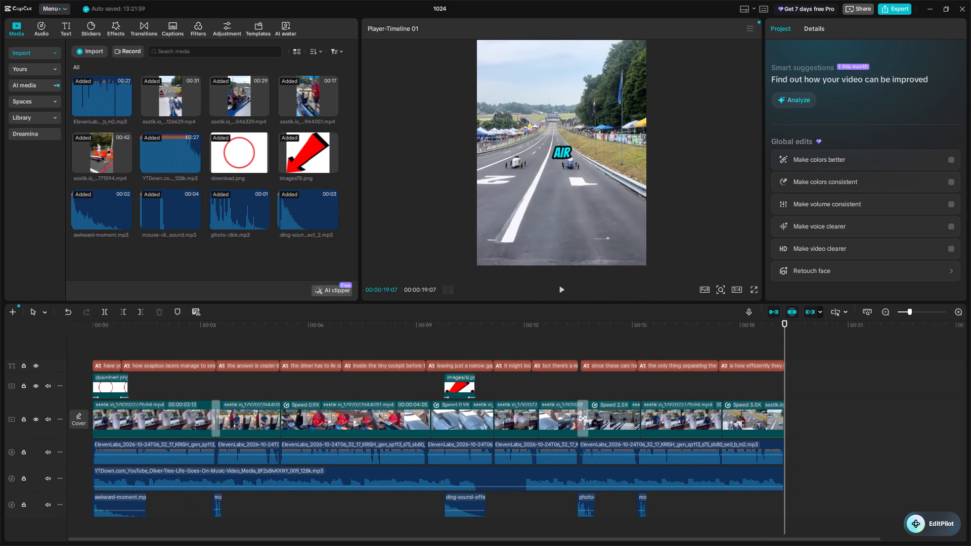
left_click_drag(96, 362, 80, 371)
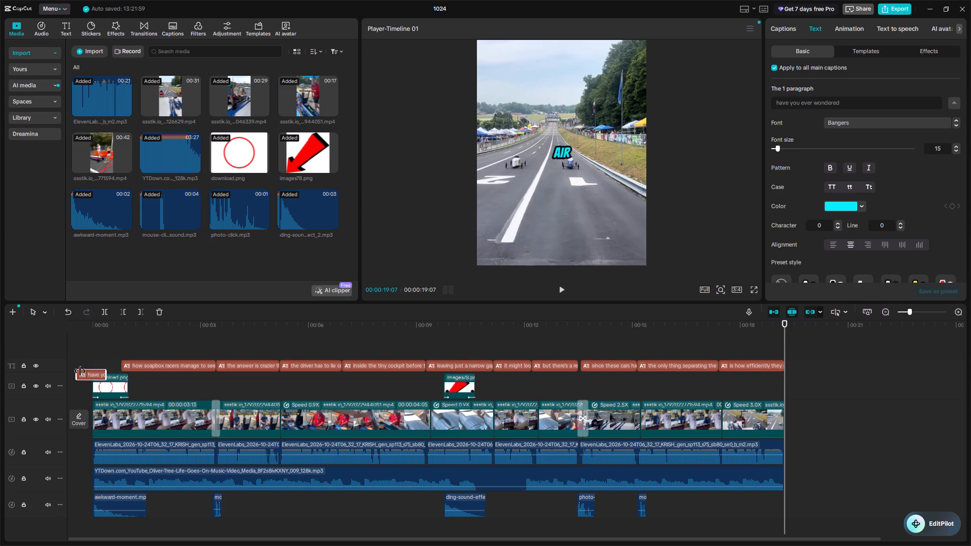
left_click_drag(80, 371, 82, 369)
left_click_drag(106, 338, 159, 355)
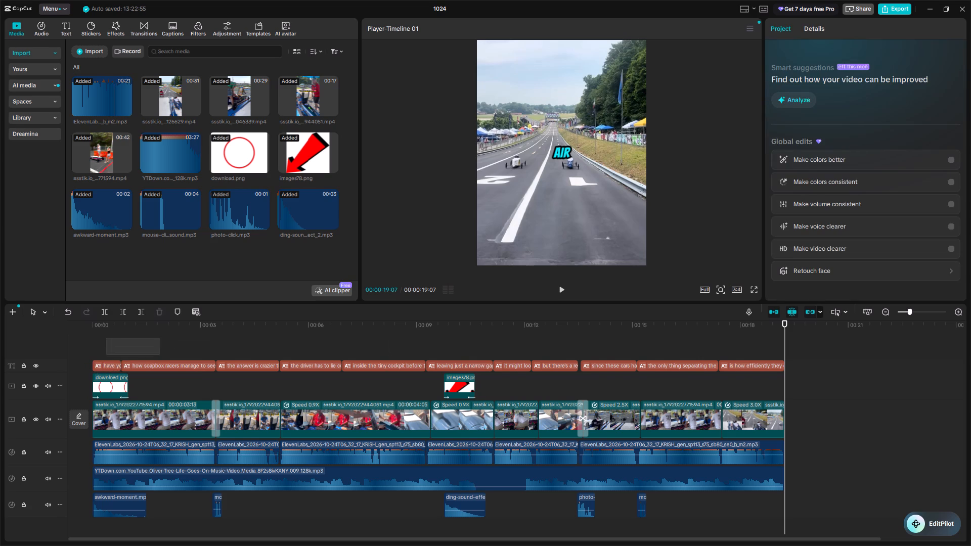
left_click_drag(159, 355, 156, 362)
Set the text color of all main captions to bright green, 00FF18.
left_click(156, 362)
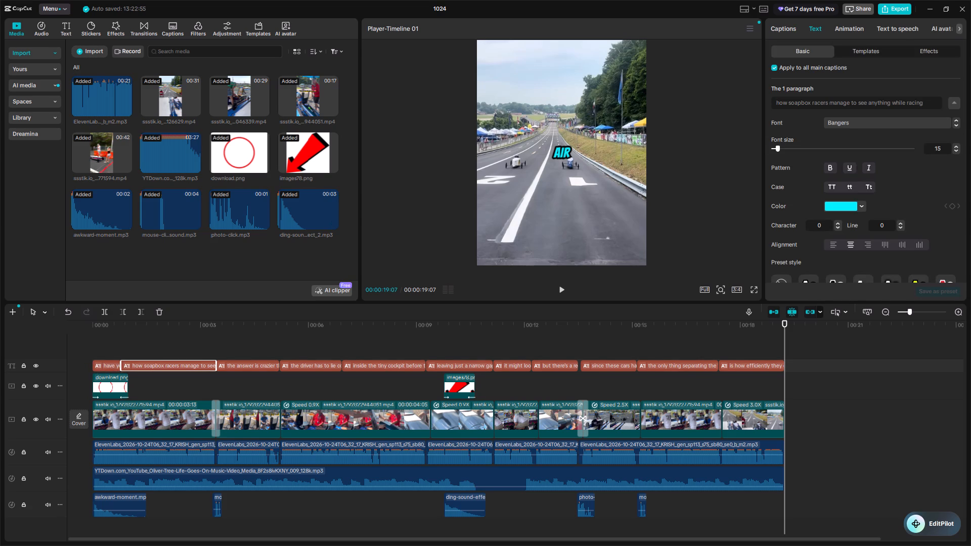
left_click(851, 208)
scroll(881, 352, "down", 1)
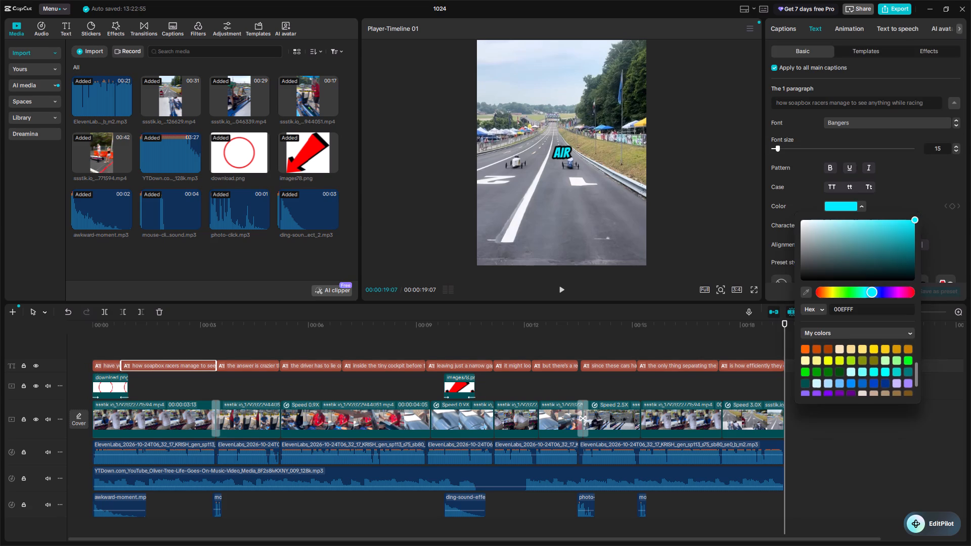
left_click(908, 358)
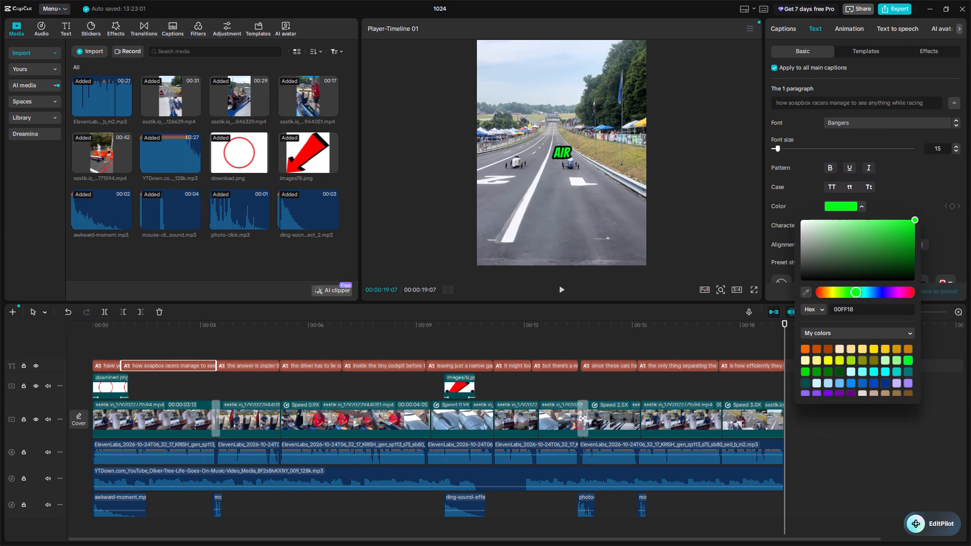
scroll(845, 378, "down", 1)
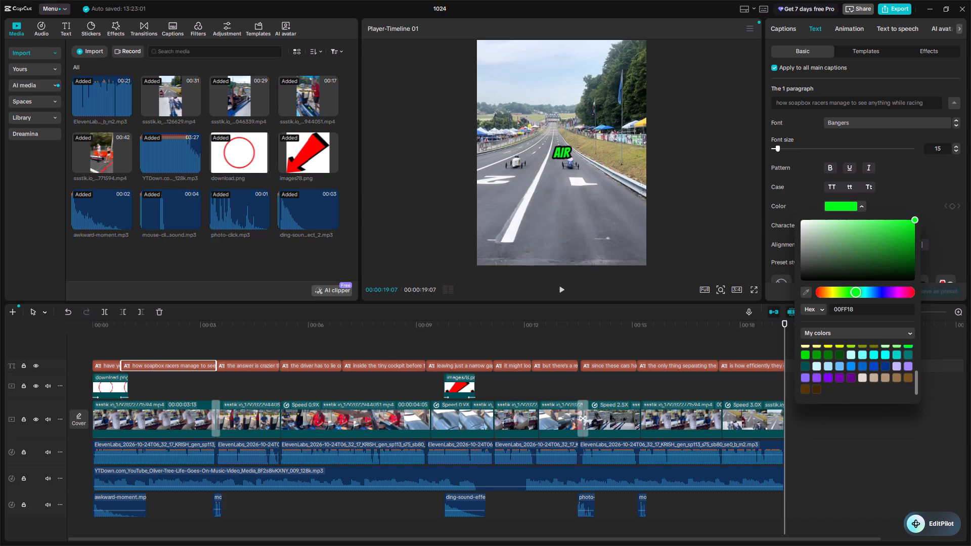
scroll(821, 378, "up", 4)
left_click(500, 387)
Play the short from the beginning to its end and replay the opening two seconds to review the green captions.
left_click_drag(500, 387, 56, 379)
key("space")
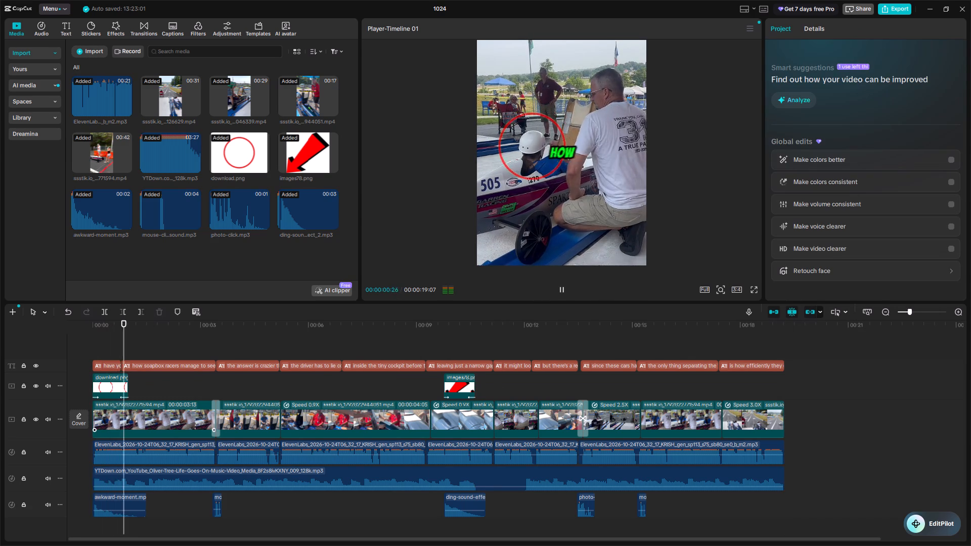
scroll(205, 411, "up", 3, "ctrl")
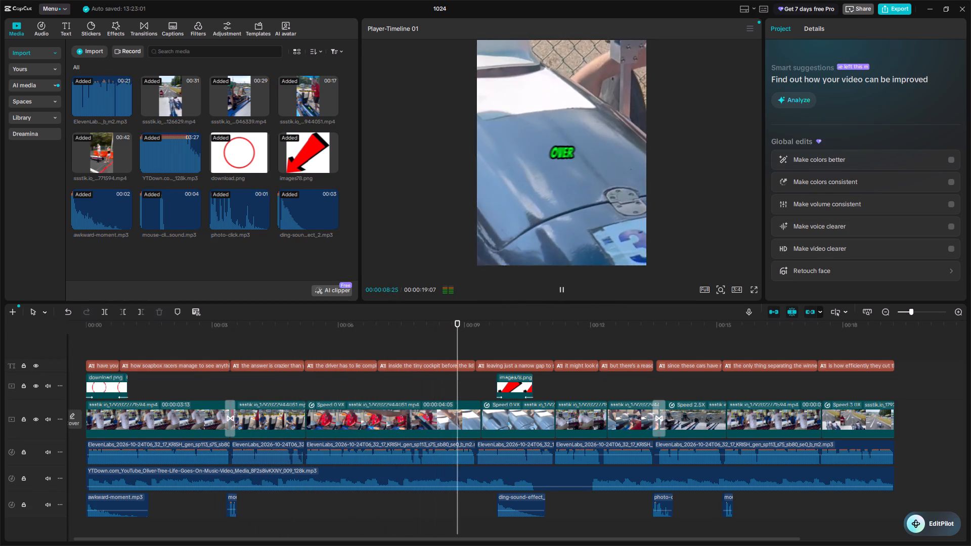
scroll(498, 342, "up", 4, "ctrl")
scroll(498, 342, "down", 4, "ctrl")
scroll(498, 342, "up", 6, "ctrl")
scroll(498, 342, "down", 2, "ctrl")
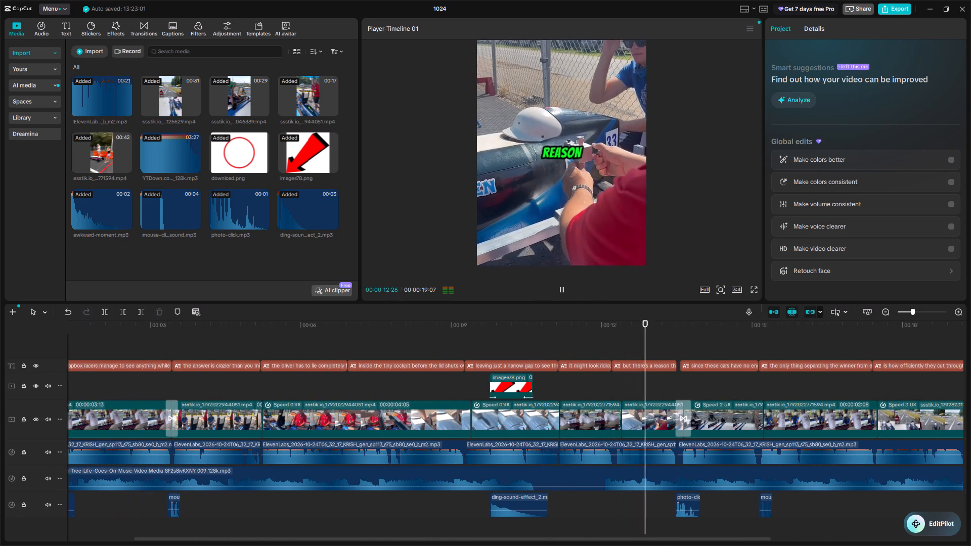
scroll(498, 342, "down", 4, "ctrl")
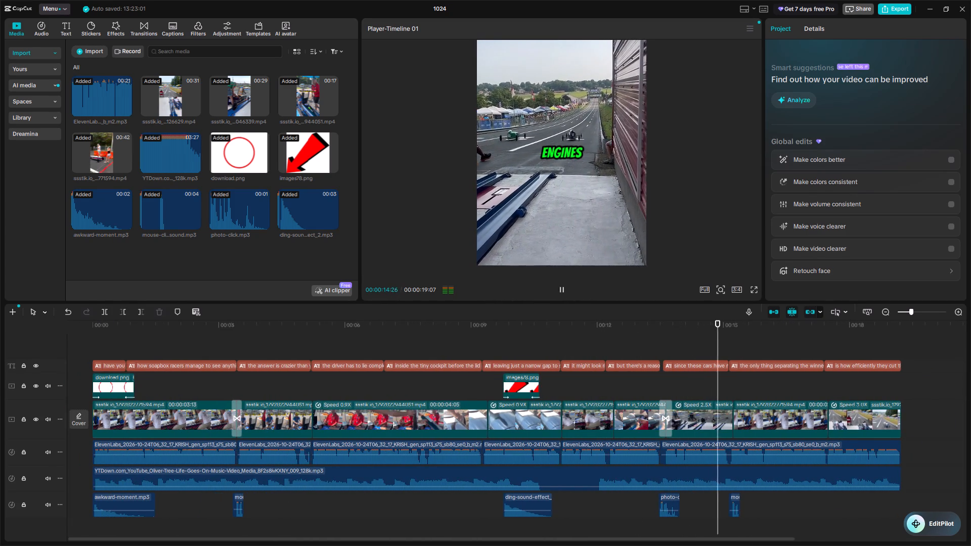
scroll(498, 342, "down", 1, "ctrl")
scroll(498, 342, "up", 4, "ctrl")
scroll(498, 342, "down", 1, "ctrl")
scroll(498, 342, "up", 2, "ctrl")
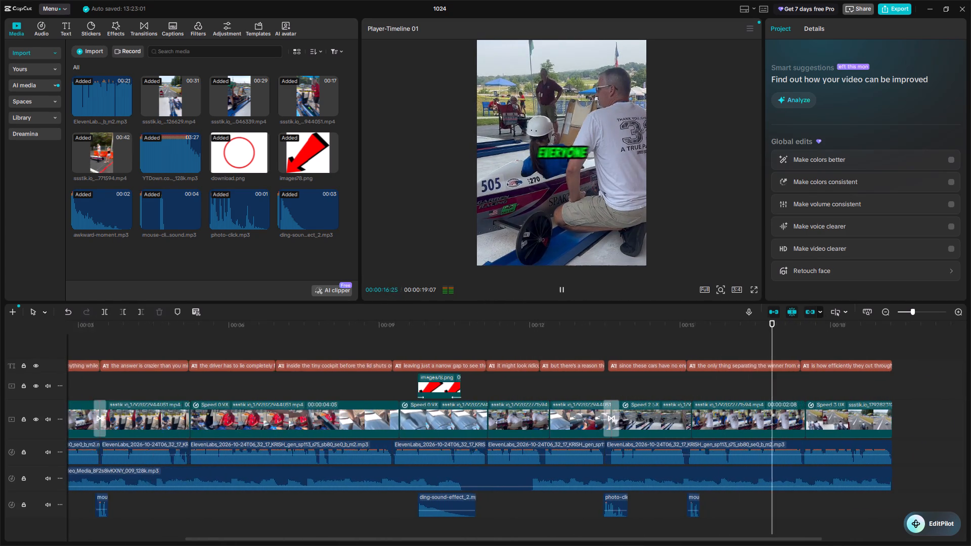
scroll(498, 342, "up", 6, "ctrl")
scroll(498, 342, "down", 2, "ctrl")
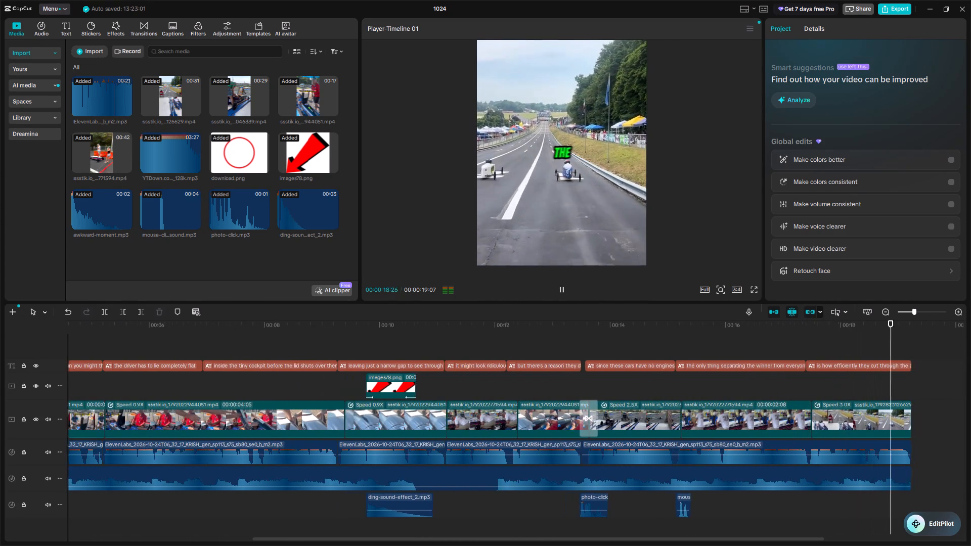
scroll(498, 342, "down", 2, "ctrl")
key("space")
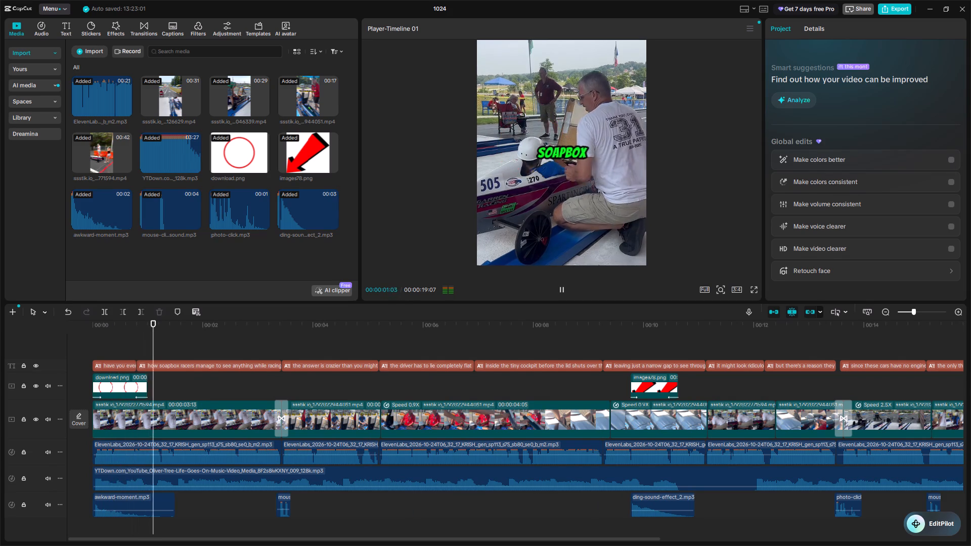
key("space")
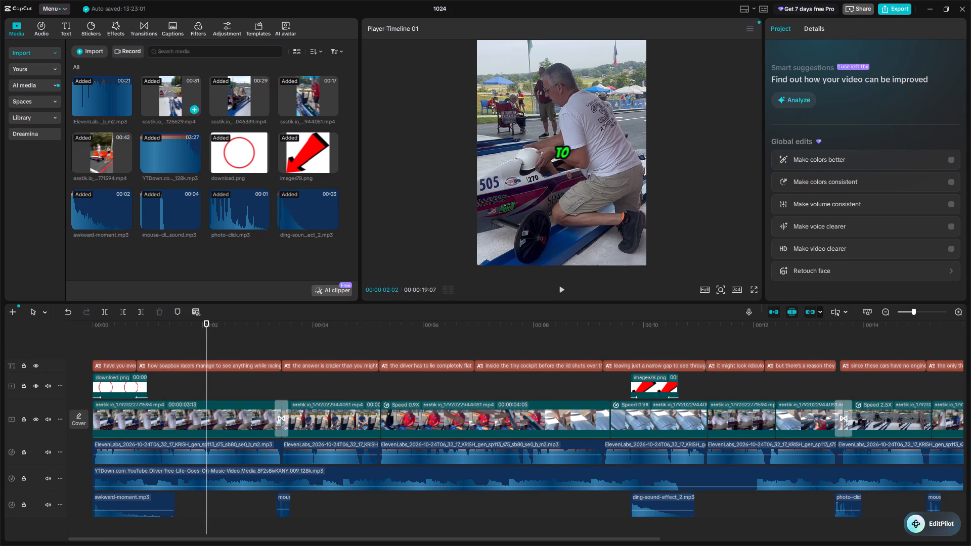
Open the library of video effects and try to reload its content.
left_click(119, 32)
left_click(47, 54)
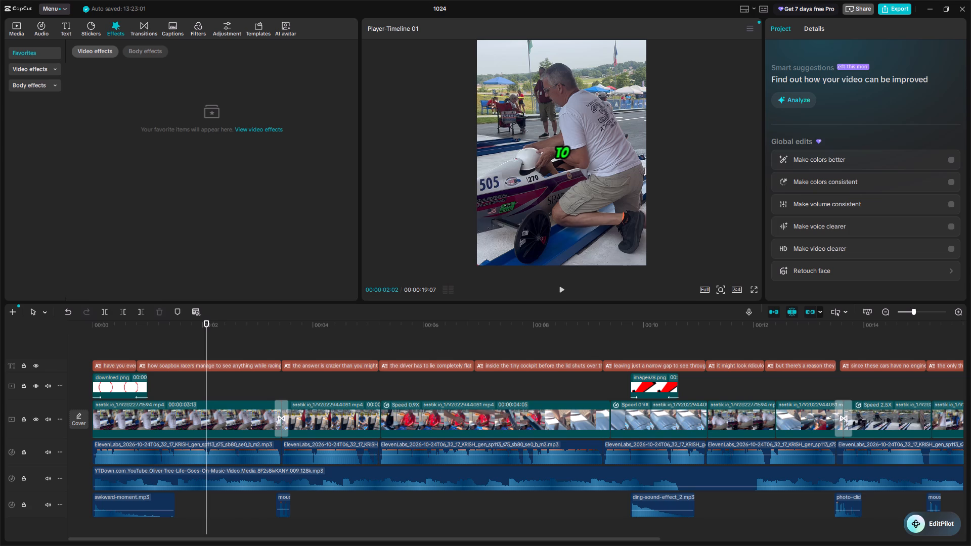
left_click(264, 132)
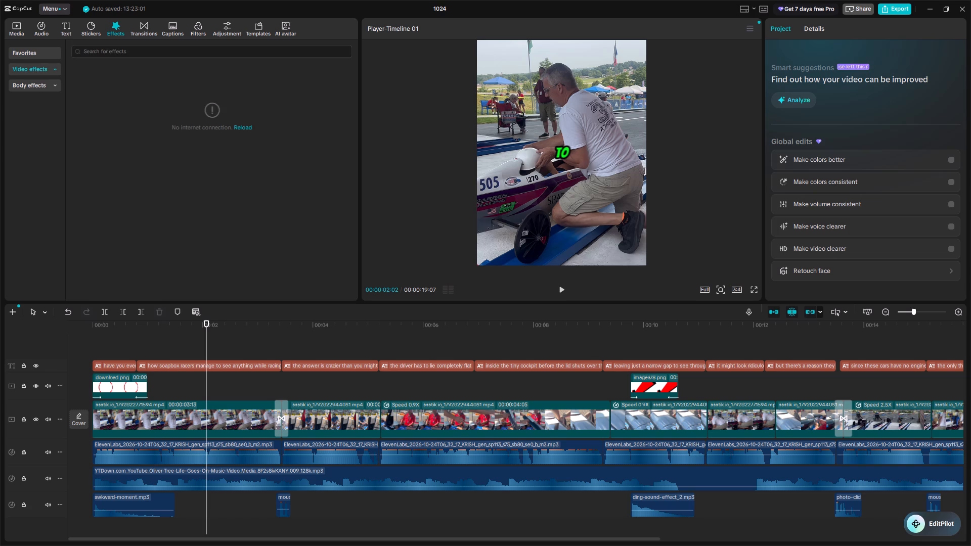
double_click(264, 132)
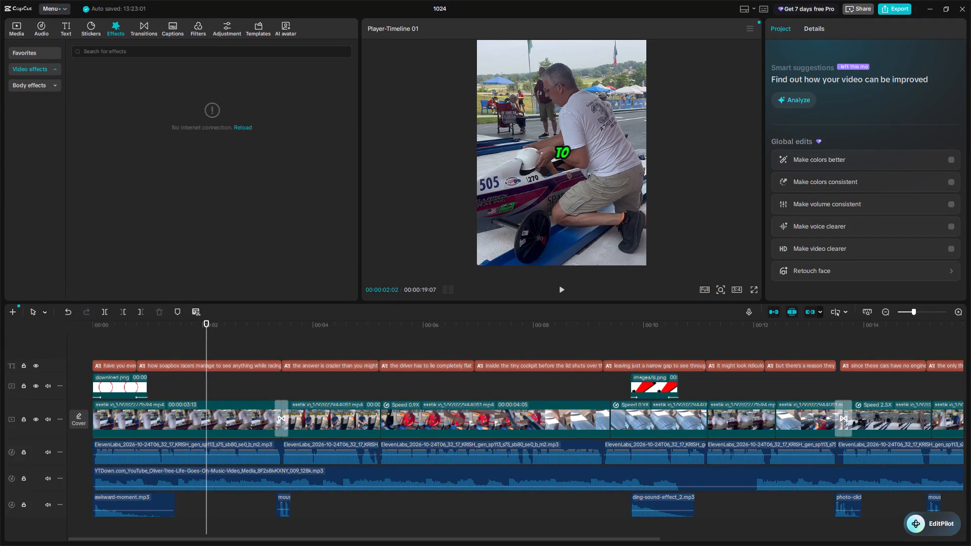
left_click(266, 129)
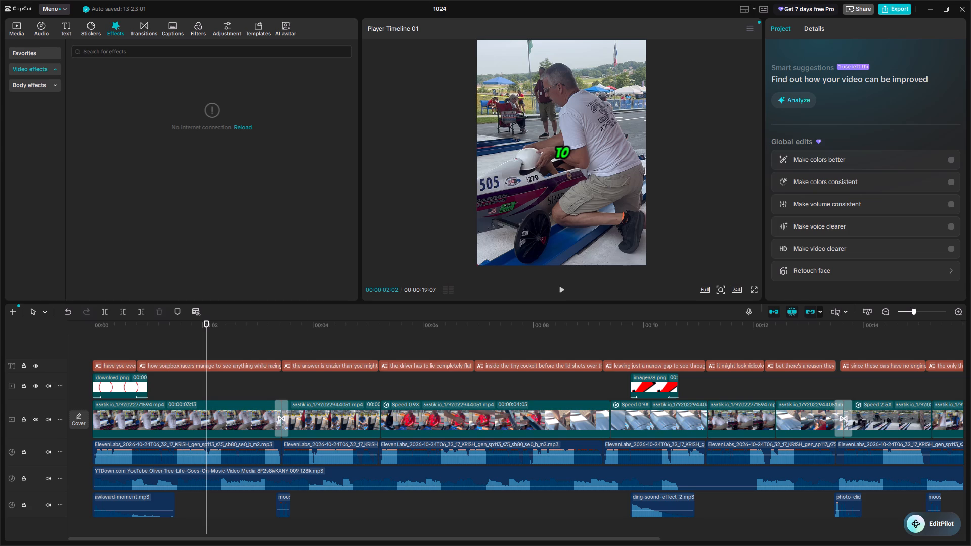
left_click(246, 126)
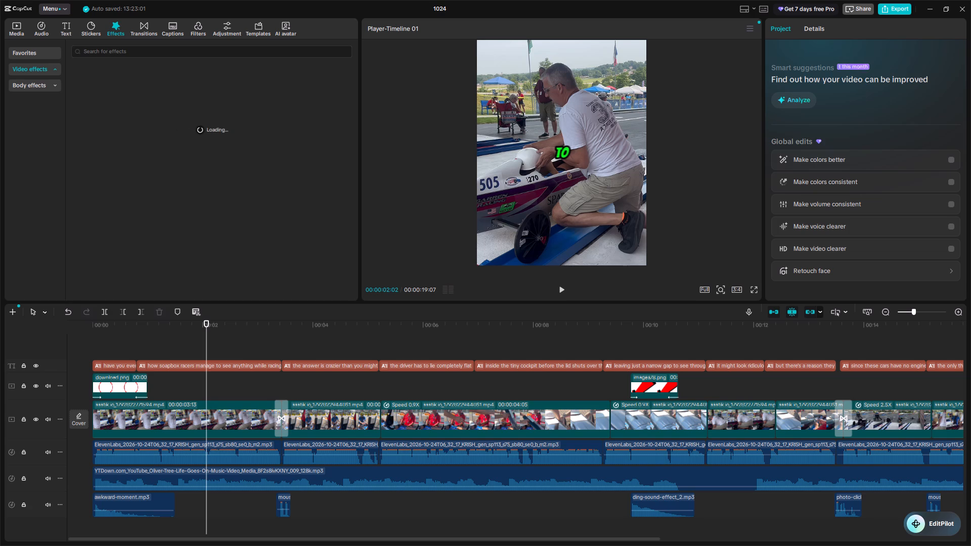
Search the video effects for "glow".
left_click(230, 54)
key("f")
key("BackSpace")
key("g")
key("o")
key("BackSpace")
type("low")
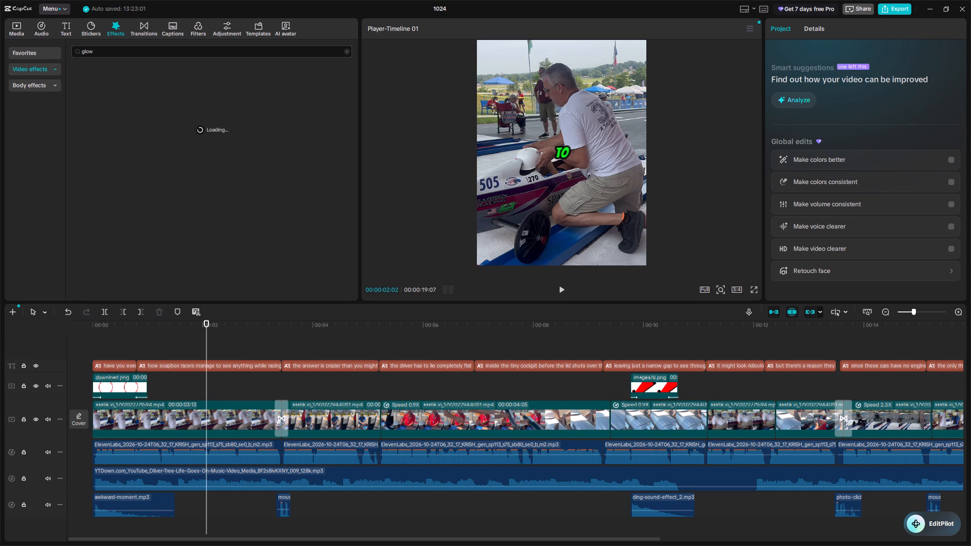
key("Return")
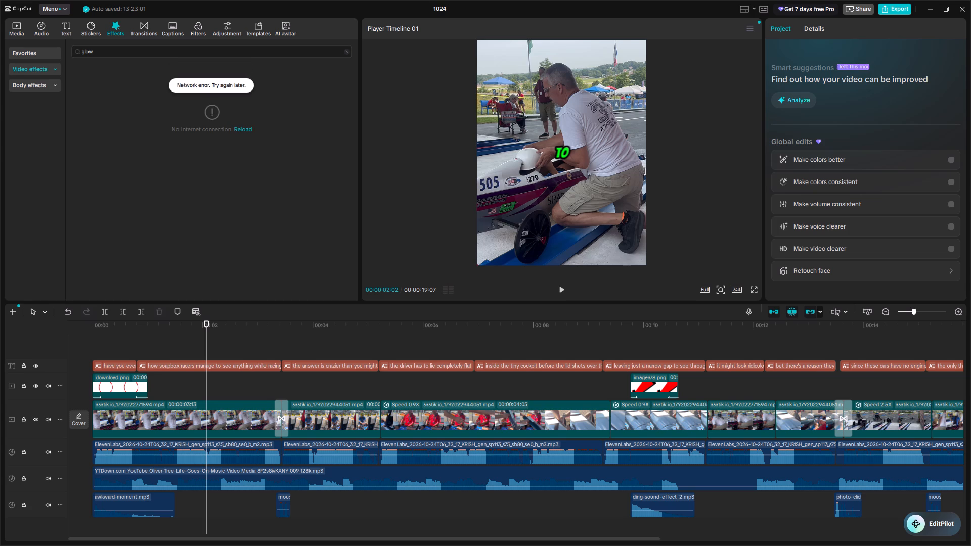
Retry the "glow" search and reload the video effects results.
left_click(241, 134)
left_click(243, 128)
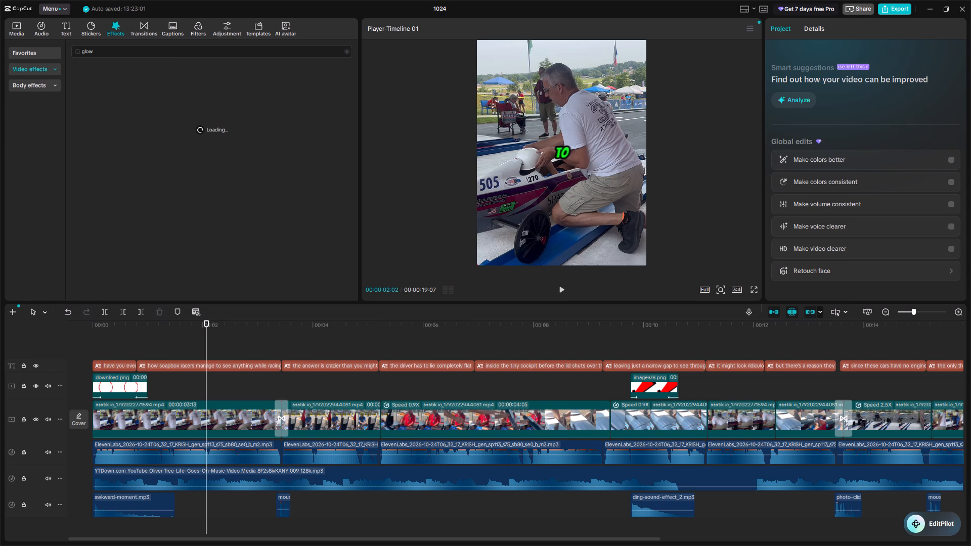
left_click(216, 57)
key("Return")
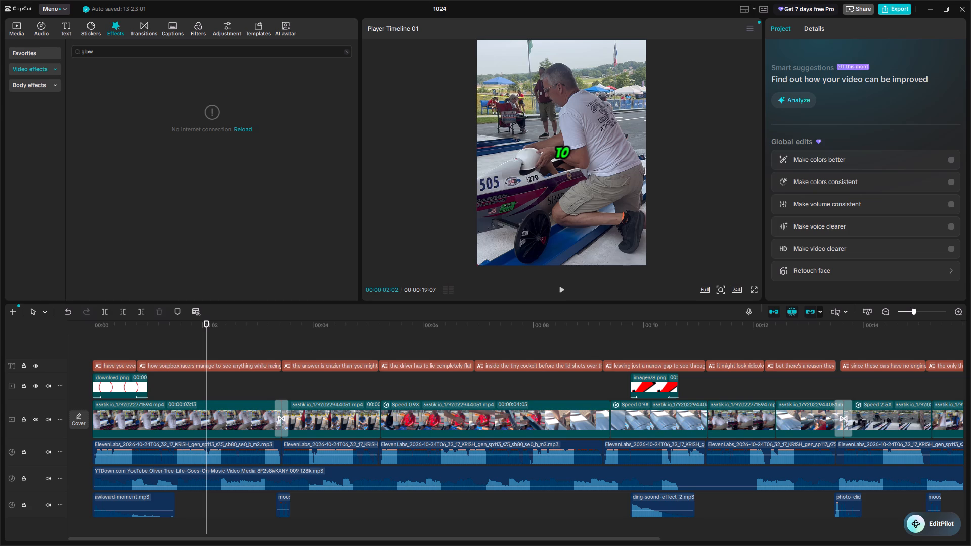
left_click(253, 131)
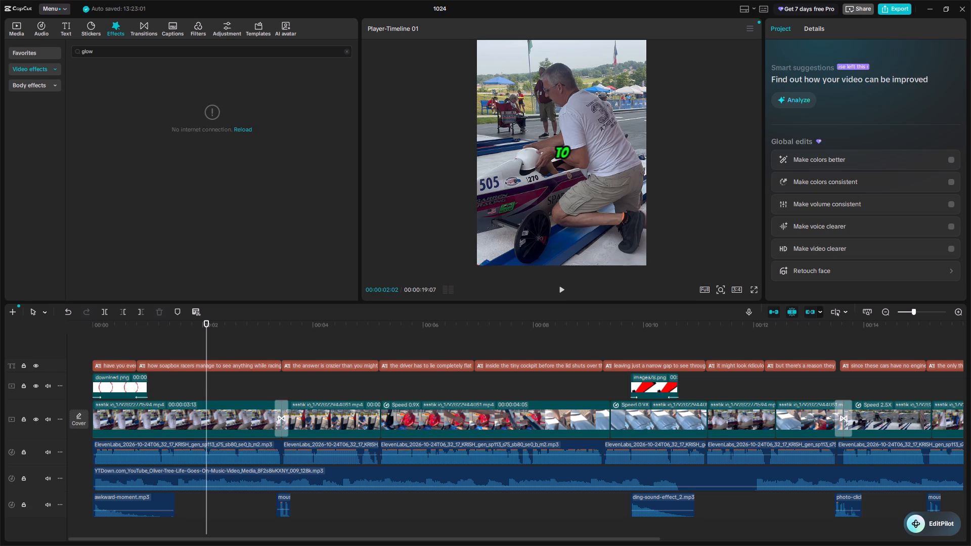
left_click(242, 129)
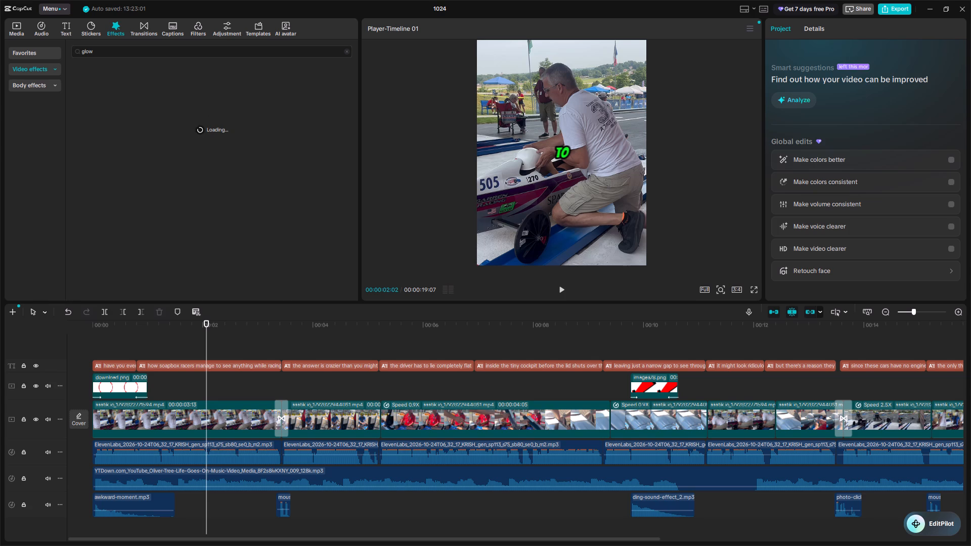
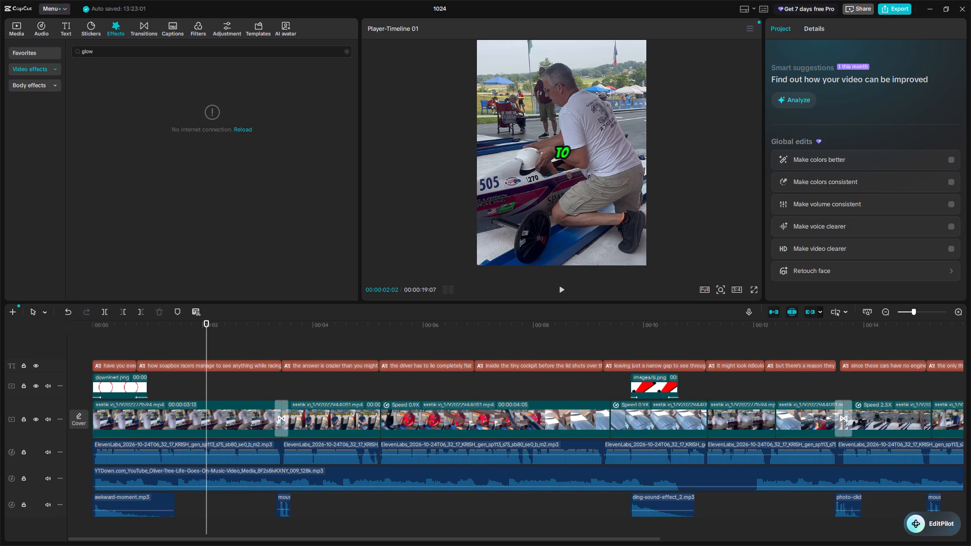
Try again to reload the video effects results for the "glow" search.
left_click(247, 132)
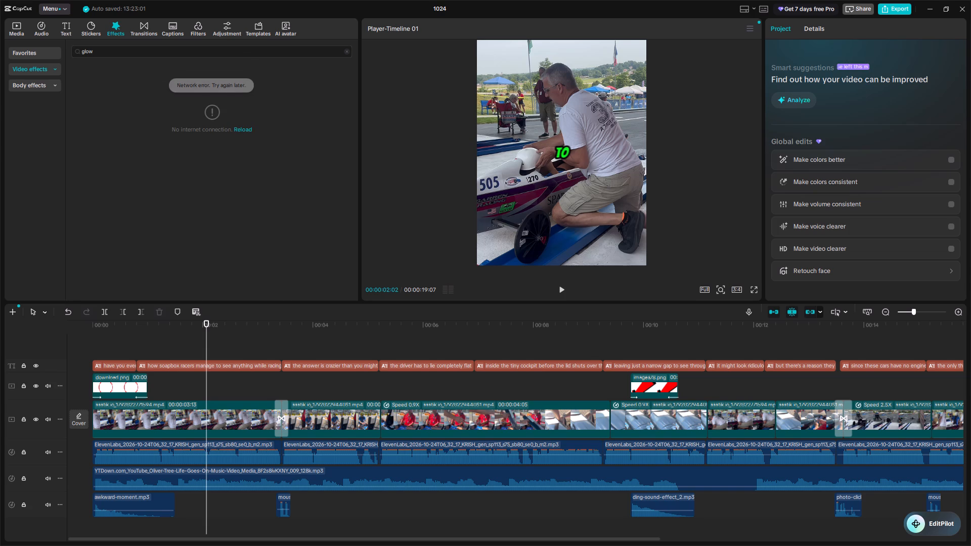
left_click(237, 131)
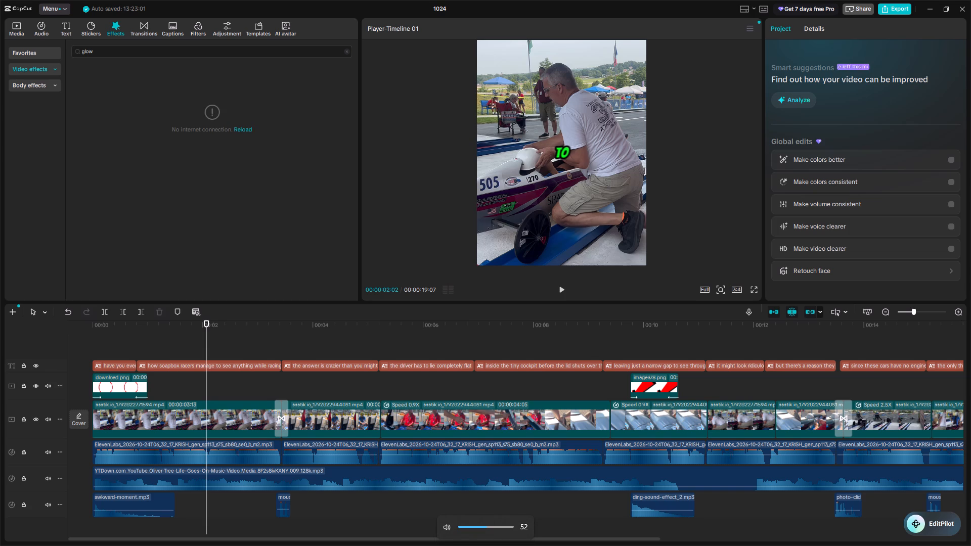
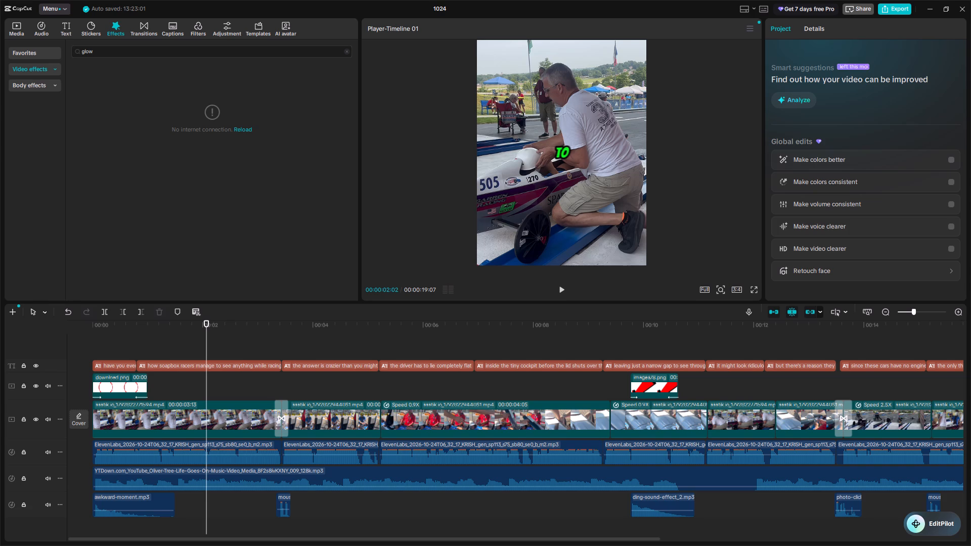
Keep trying to reload the video effects results for the "glow" search.
left_click(239, 127)
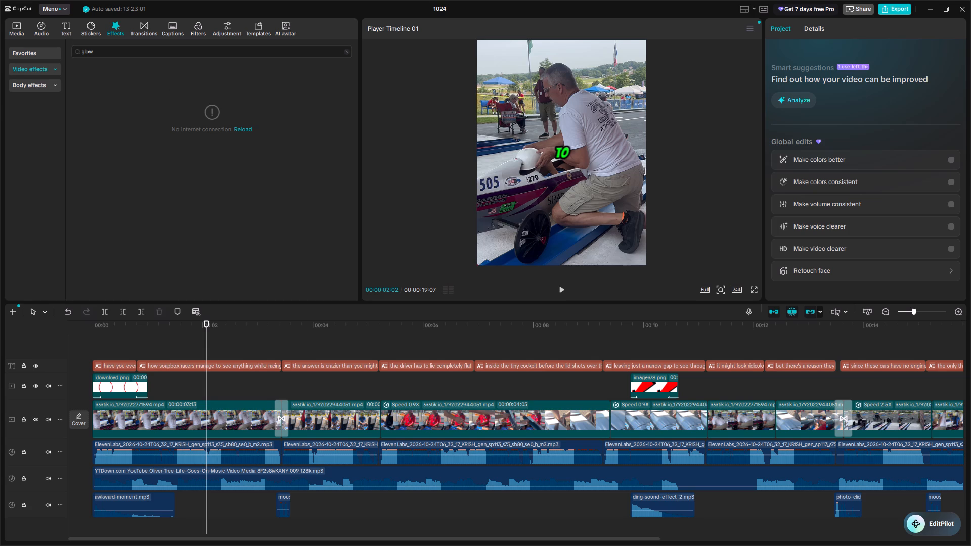
left_click(237, 123)
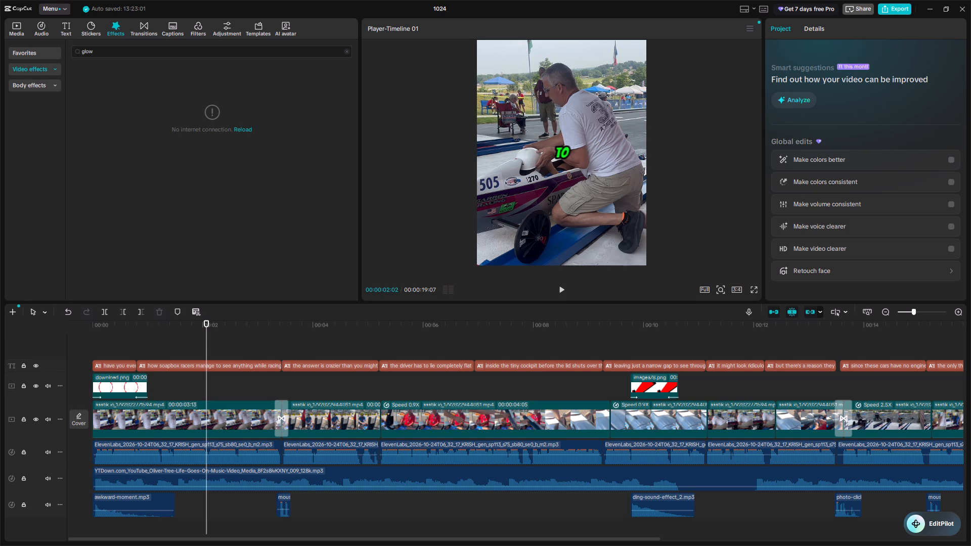
left_click(235, 120)
left_click(248, 133)
left_click(237, 127)
left_click(241, 126)
Select the caption "the driver has to lie completely flat" and look through its text effects and basic text settings.
double_click(286, 385)
left_click_drag(286, 385, 413, 374)
left_click(432, 359)
left_click(423, 367)
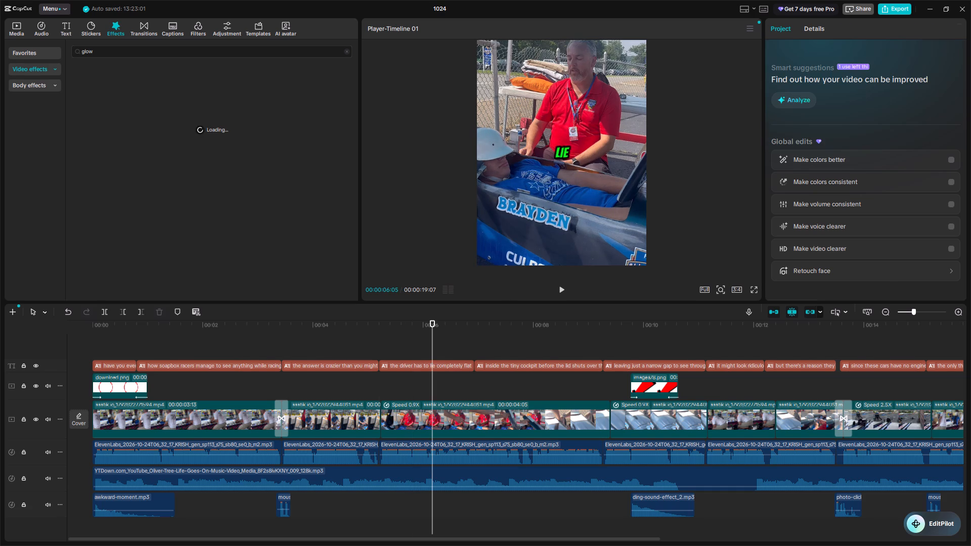
left_click(849, 50)
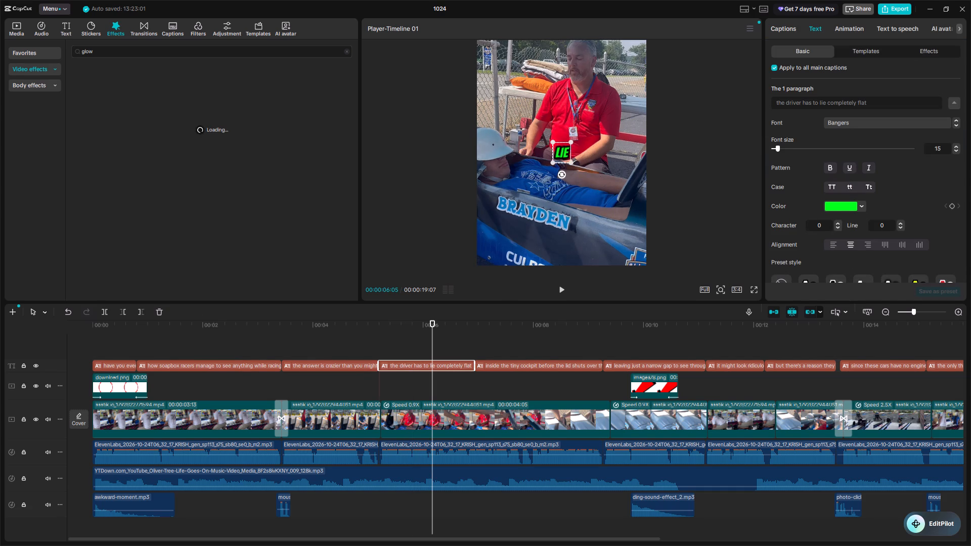
left_click(930, 47)
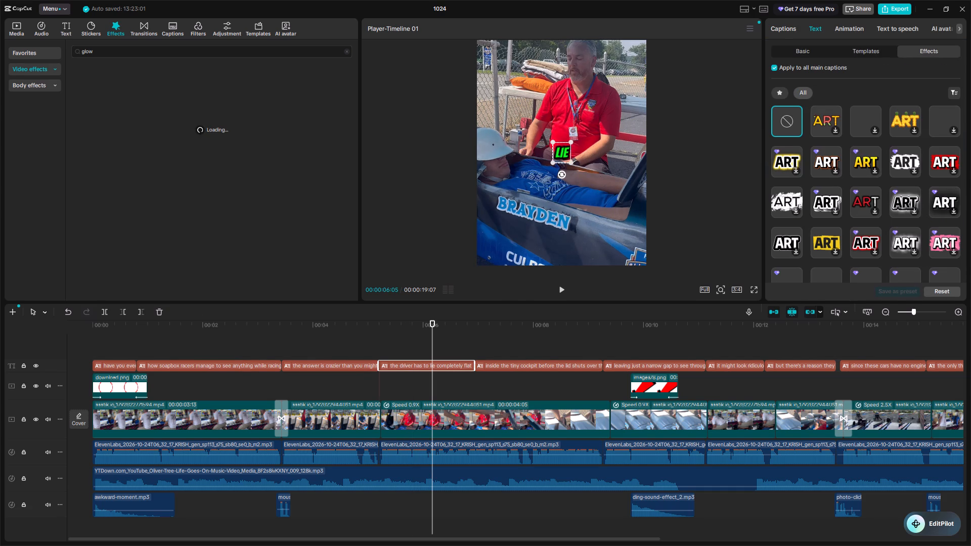
left_click(798, 52)
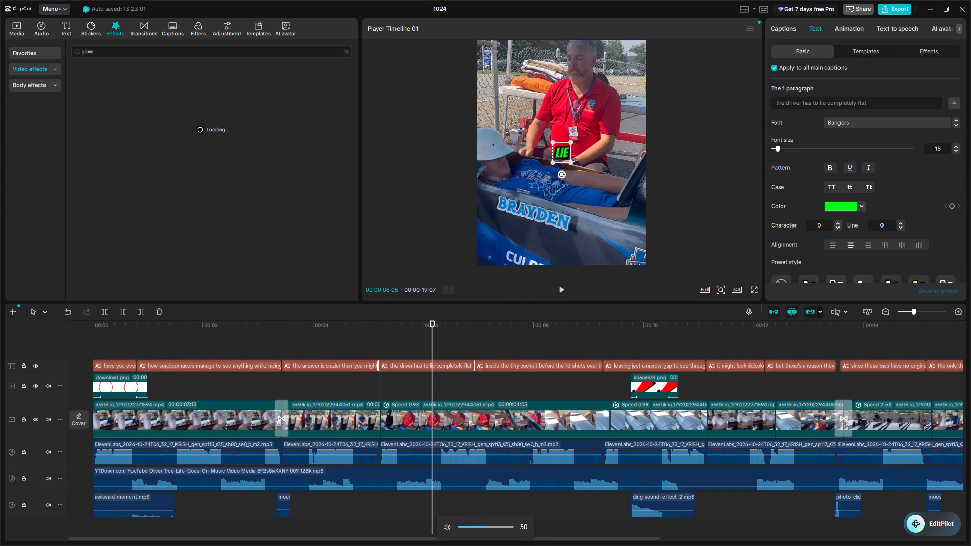
left_click(175, 117)
left_click(969, 0)
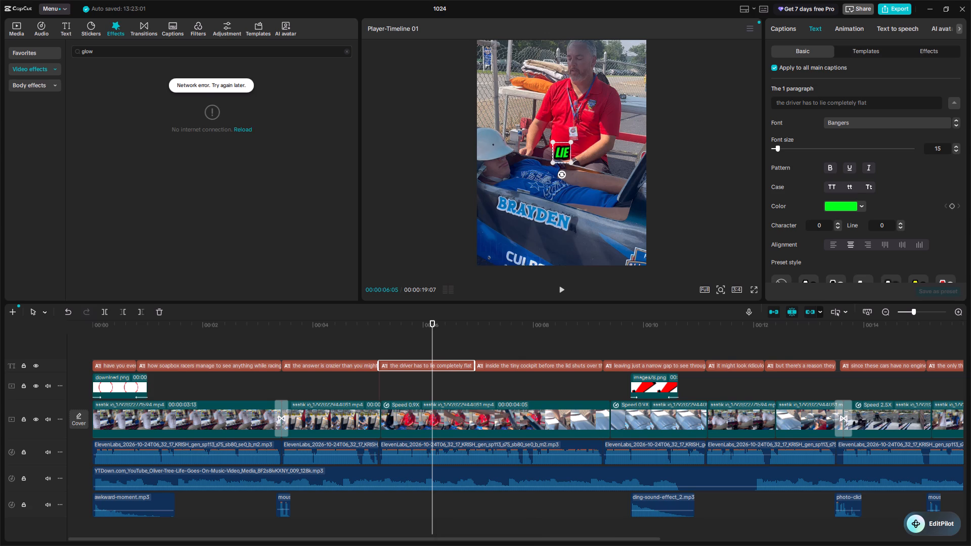
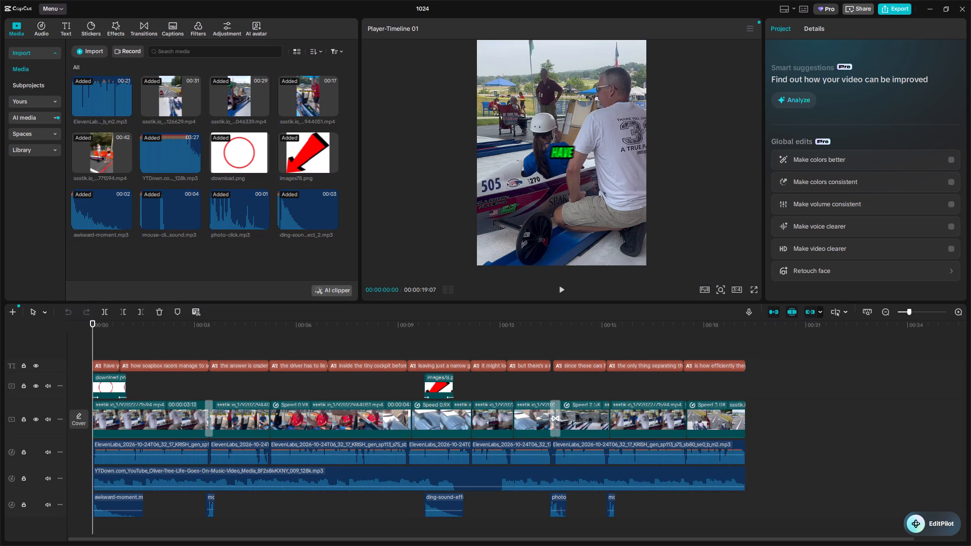
Select the first caption, "have you ever wondered", and search the video effects for "glow" using the earlier search term.
left_click(111, 30)
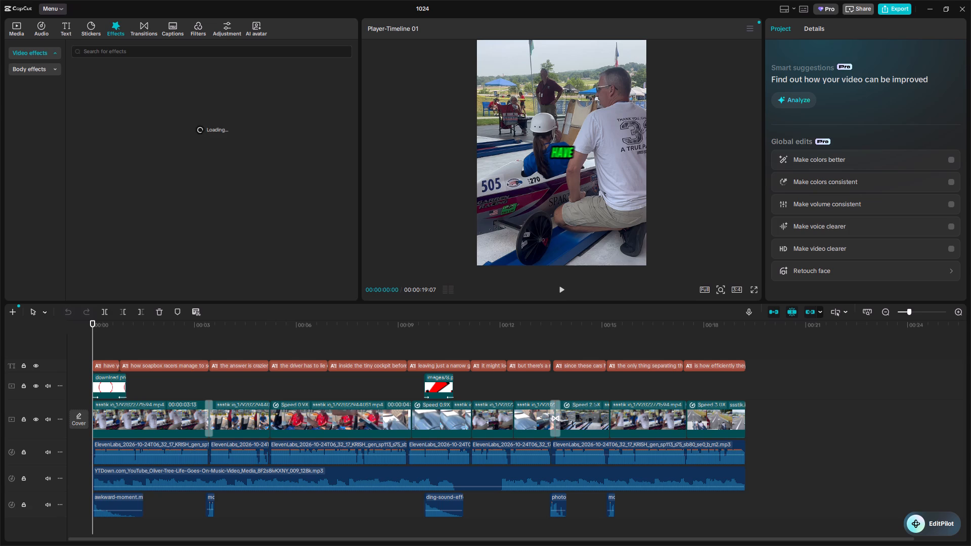
left_click(103, 368)
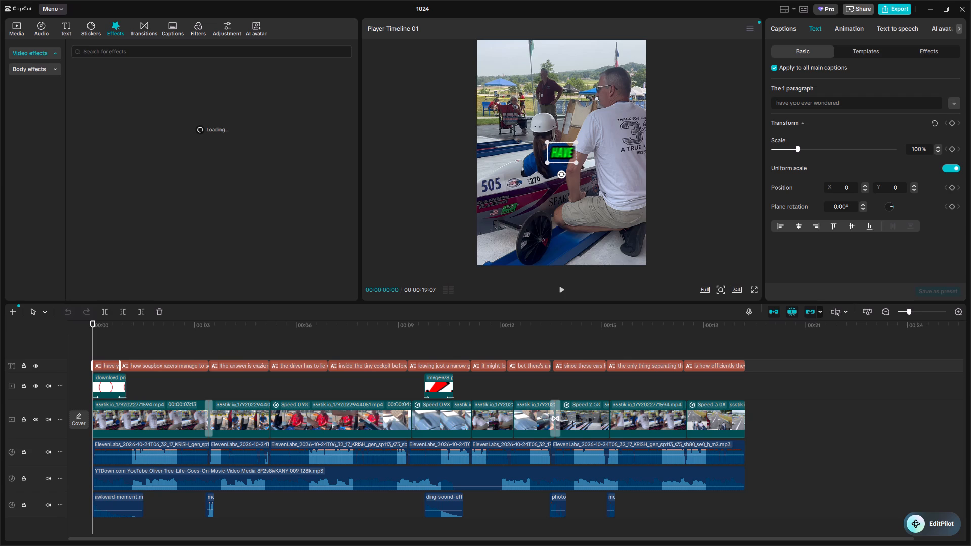
left_click(97, 52)
left_click(89, 81)
scroll(839, 545, "down", 3)
Check the computer's network connection in the Windows quick settings, and return to the video project.
left_click(880, 536)
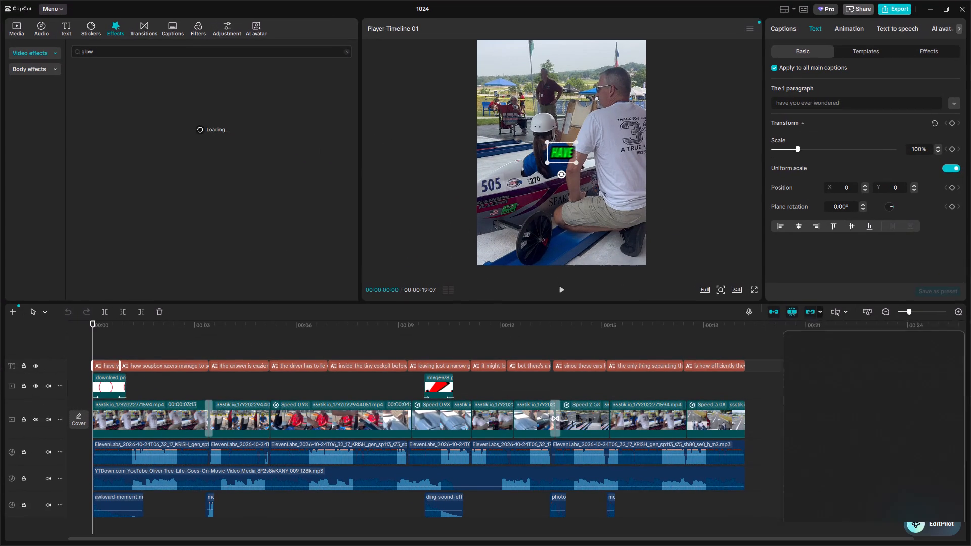
left_click(193, 13)
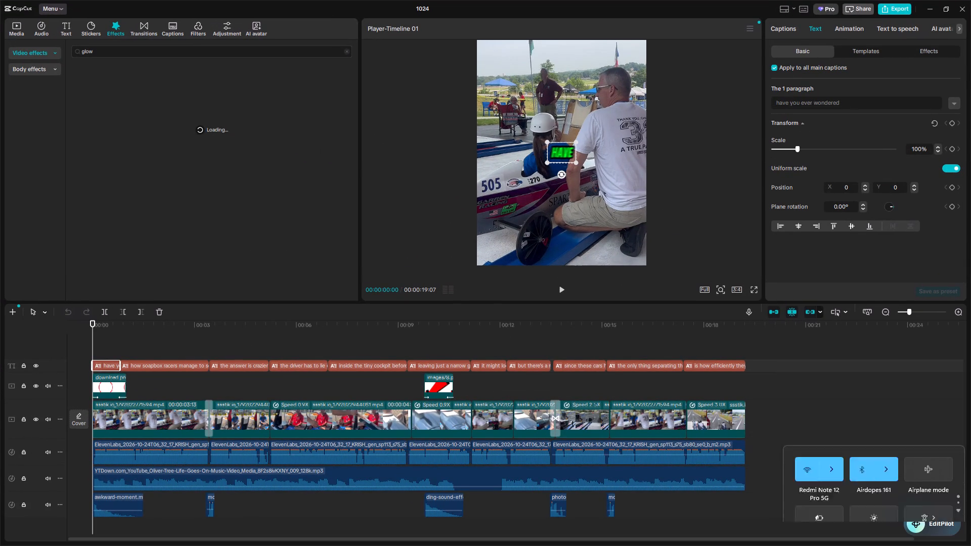
Search the filter library for "4k".
left_click(193, 22)
left_click(50, 55)
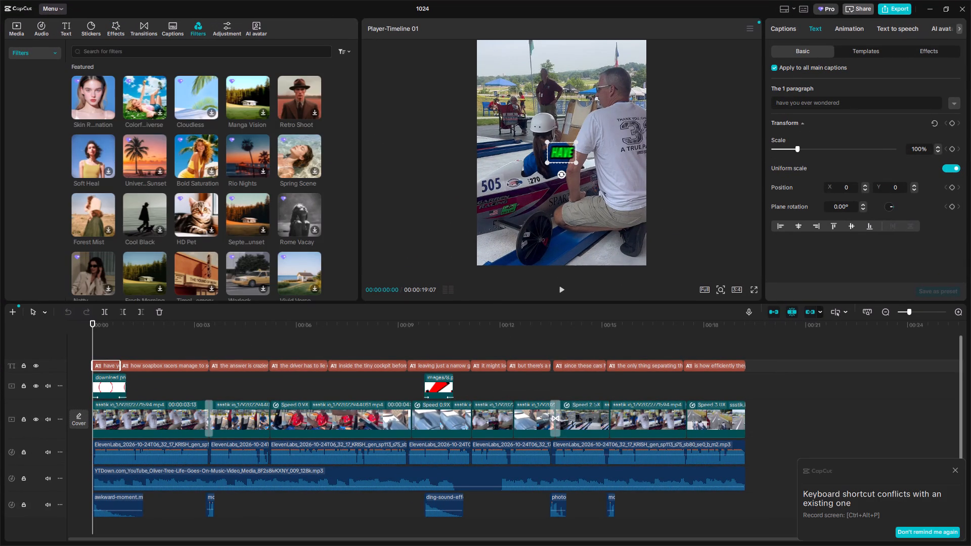
left_click(106, 51)
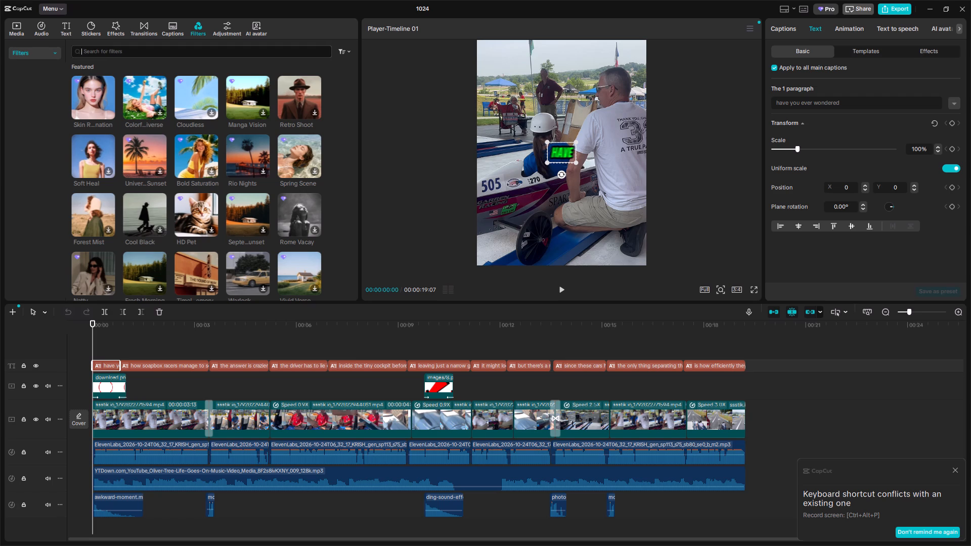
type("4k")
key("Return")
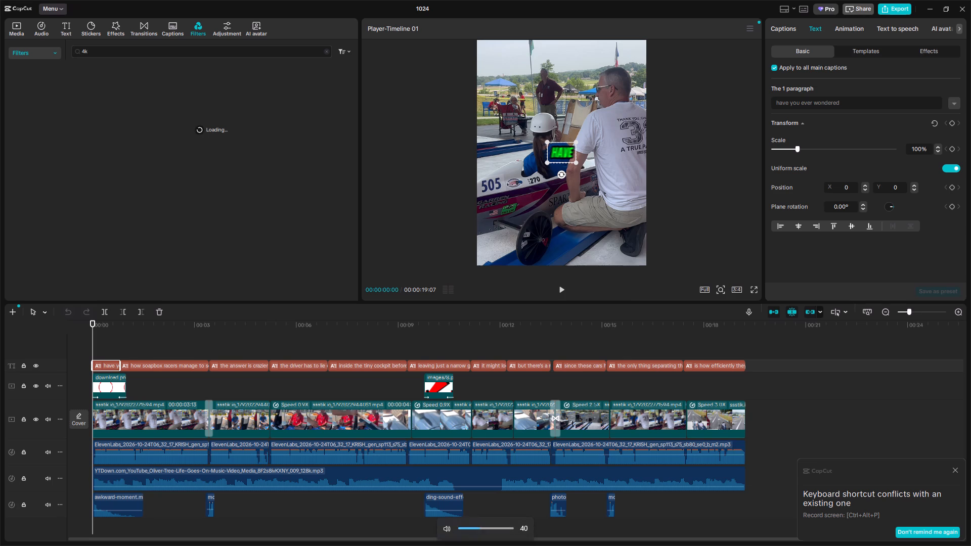
Dismiss the shortcut conflict notice, and close the 1024 project along with CapCut's home window.
left_click(955, 473)
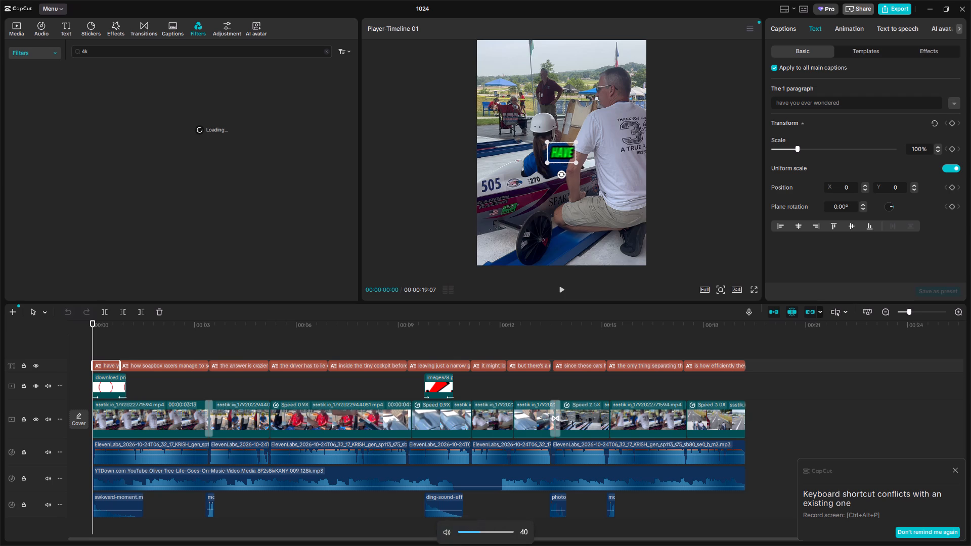
left_click(960, 7)
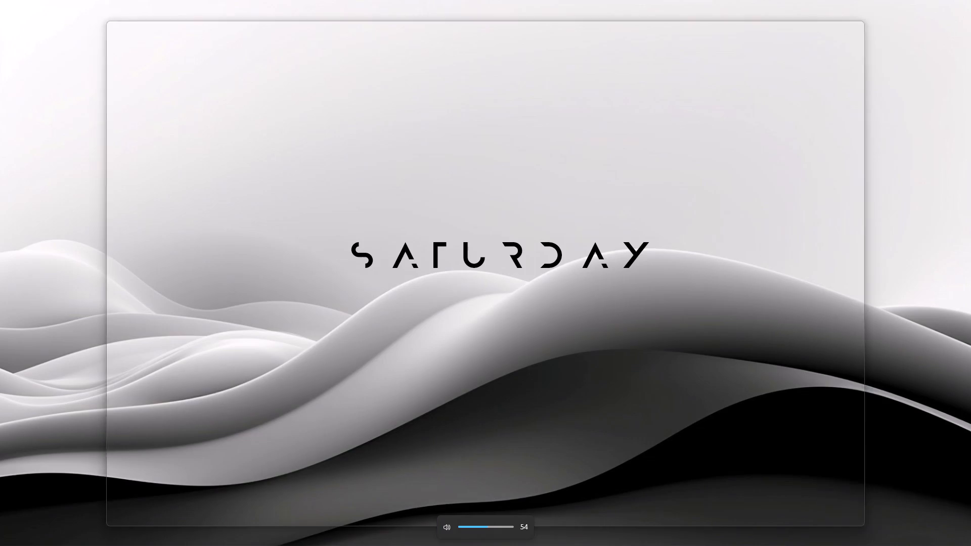
left_click(851, 34)
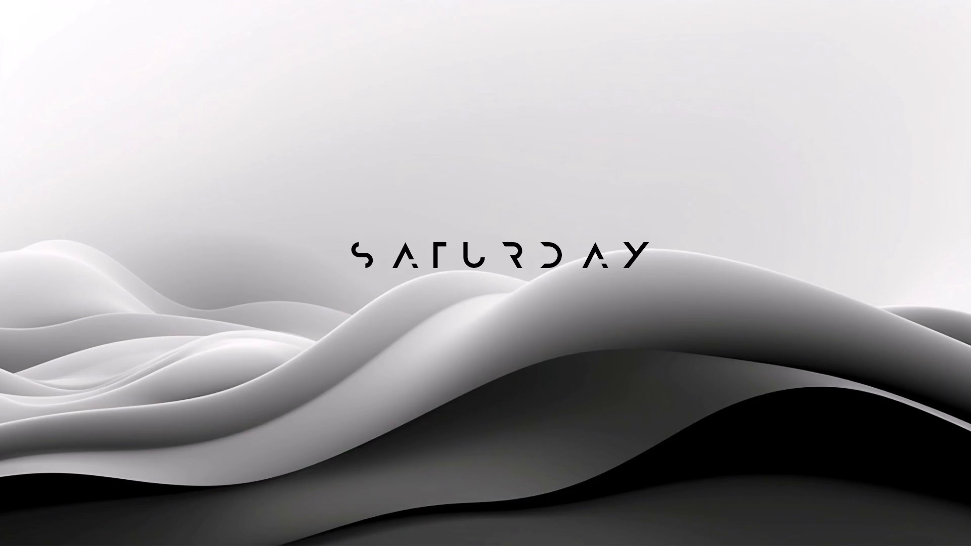
Open Hotspot Shield from the background apps, connect to the United Kingdom as the virtual location, and close its window.
left_click(815, 533)
left_click(826, 488)
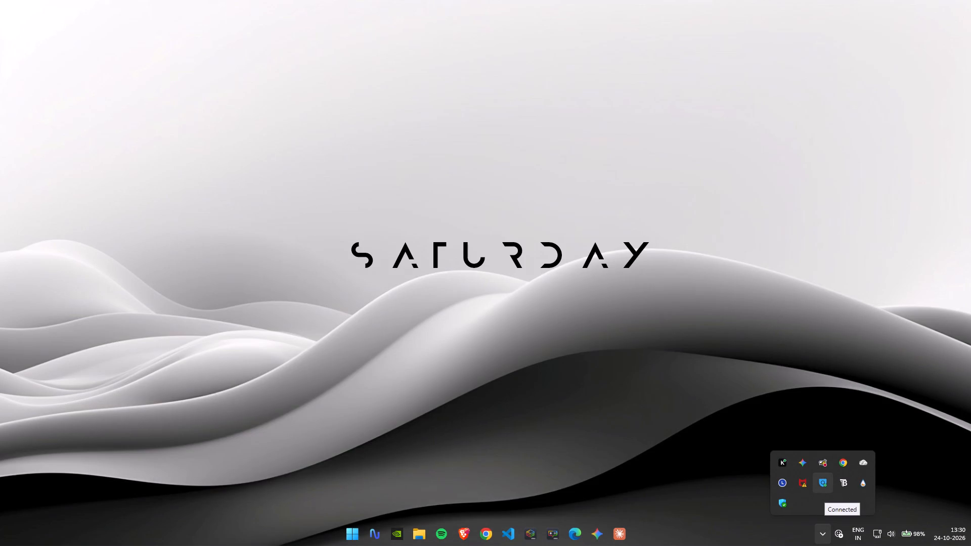
left_click(564, 197)
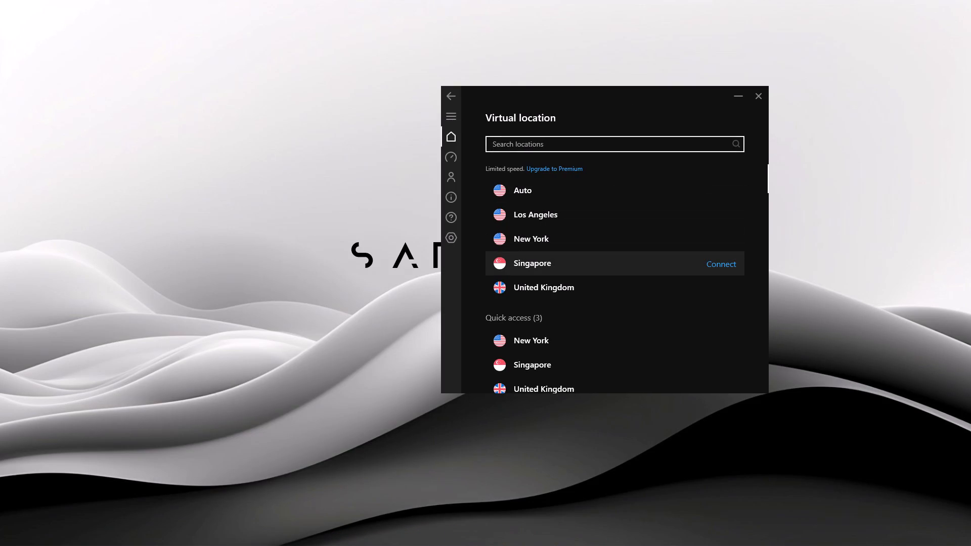
left_click(593, 277)
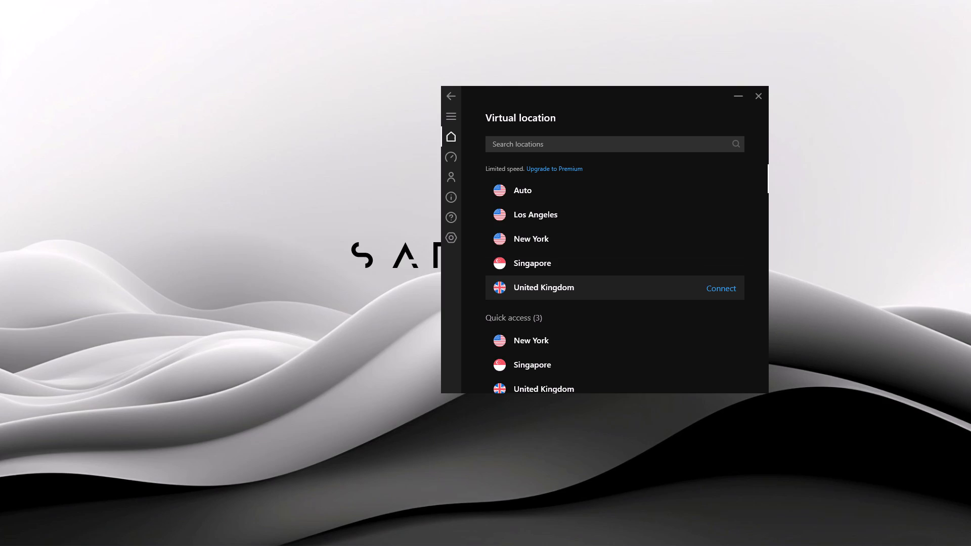
left_click(710, 294)
left_click(723, 291)
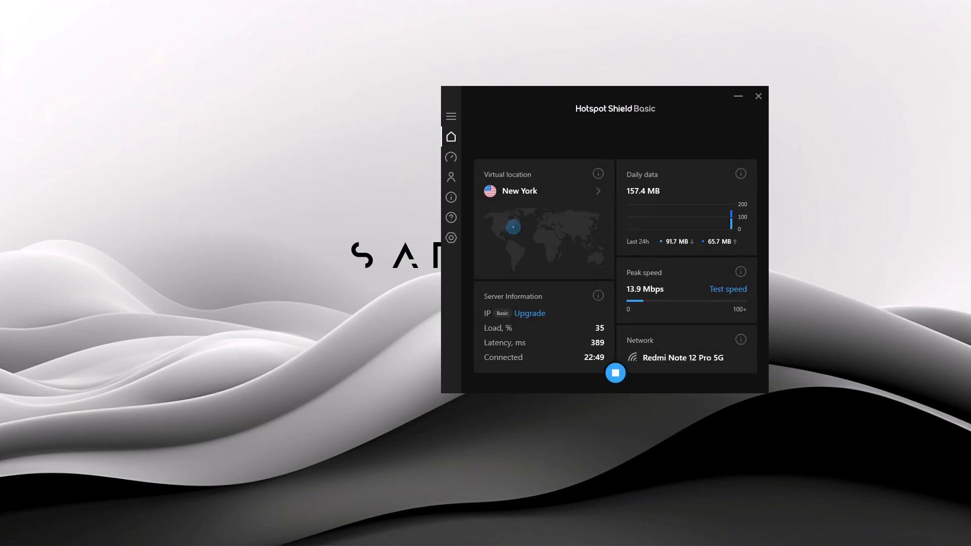
left_click(764, 95)
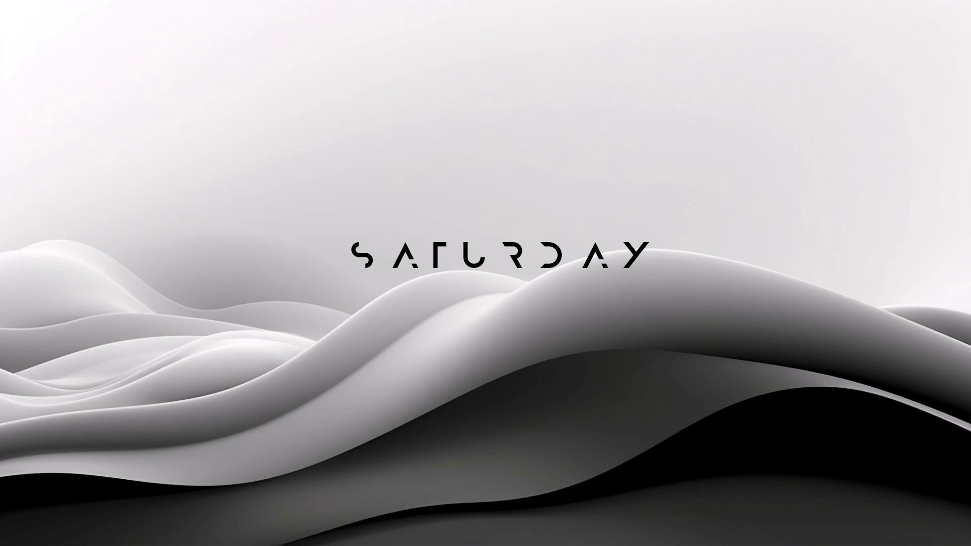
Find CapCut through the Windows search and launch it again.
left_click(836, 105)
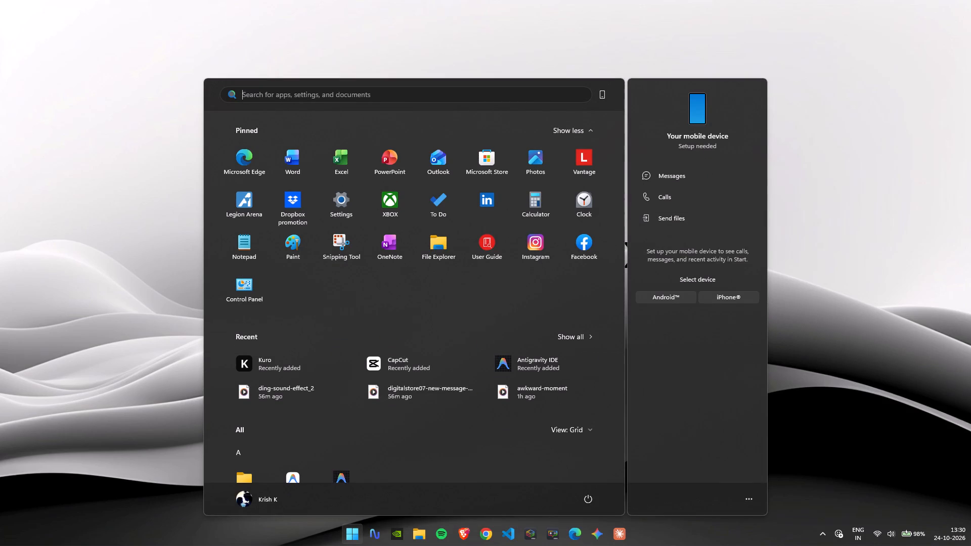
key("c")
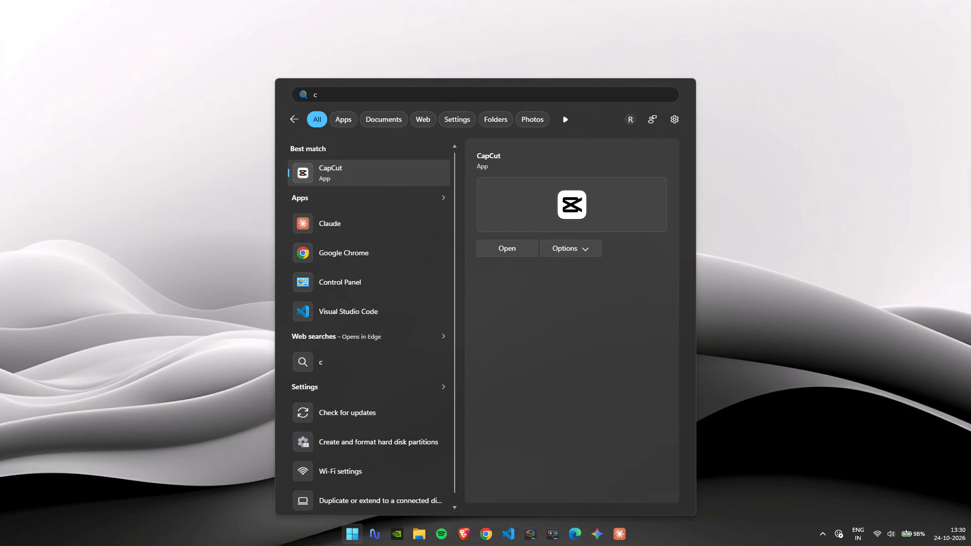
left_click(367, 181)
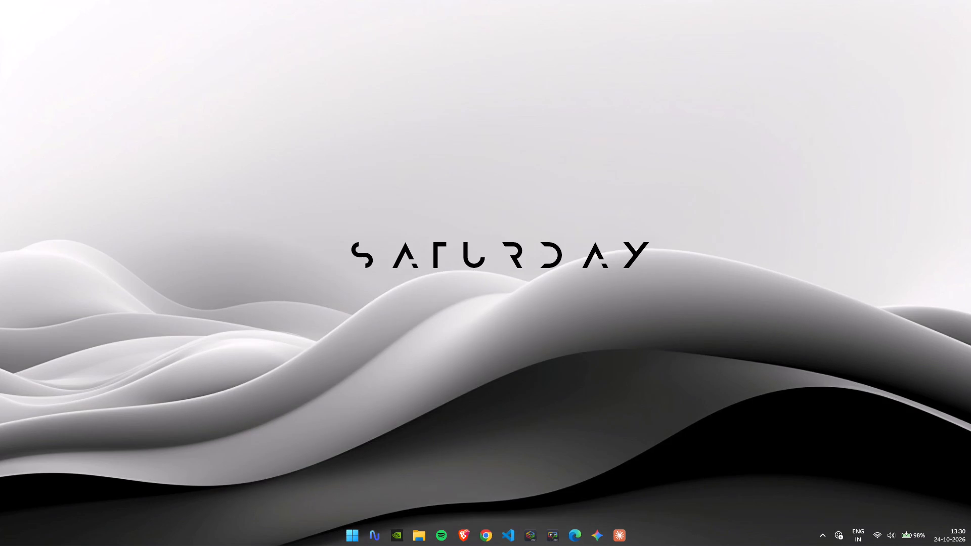
Bring Hotspot Shield's window back from the background apps to check its connection.
left_click(818, 533)
left_click(822, 486)
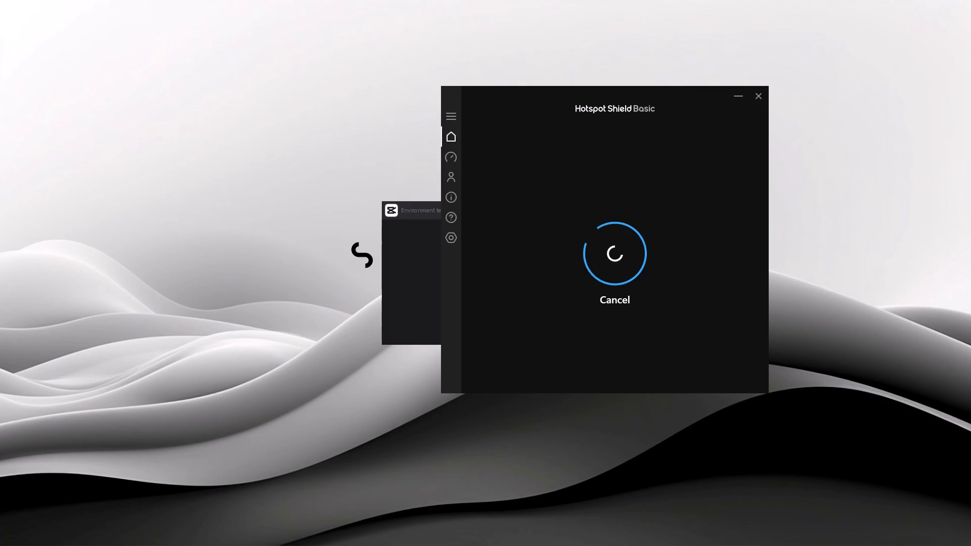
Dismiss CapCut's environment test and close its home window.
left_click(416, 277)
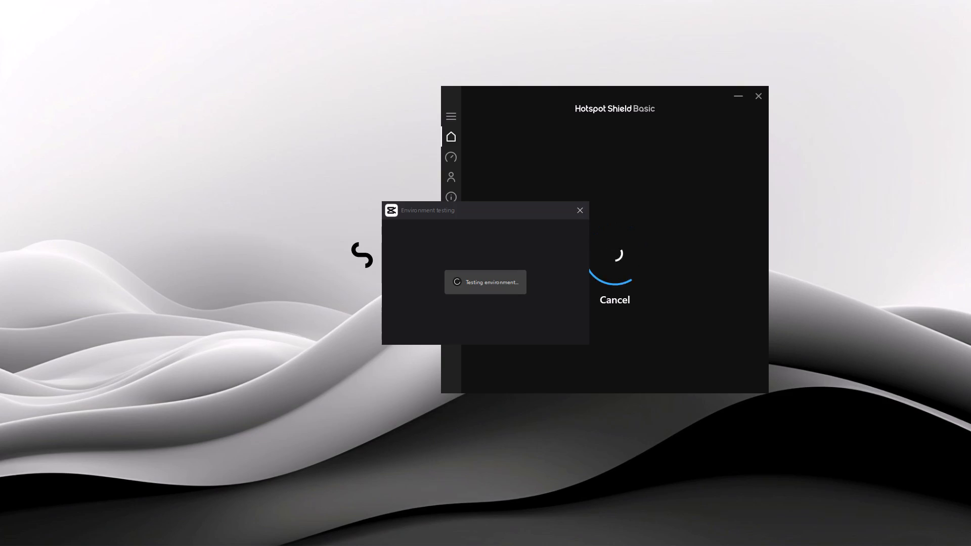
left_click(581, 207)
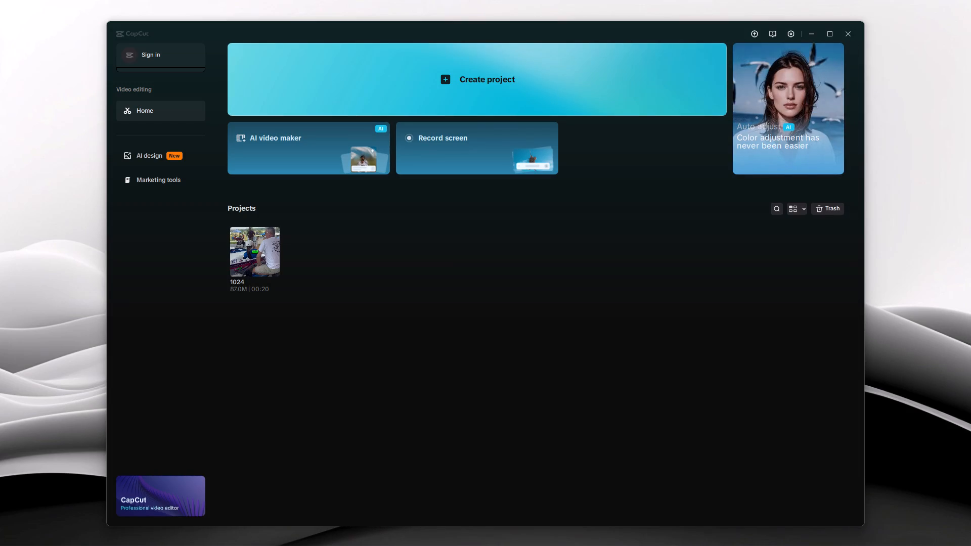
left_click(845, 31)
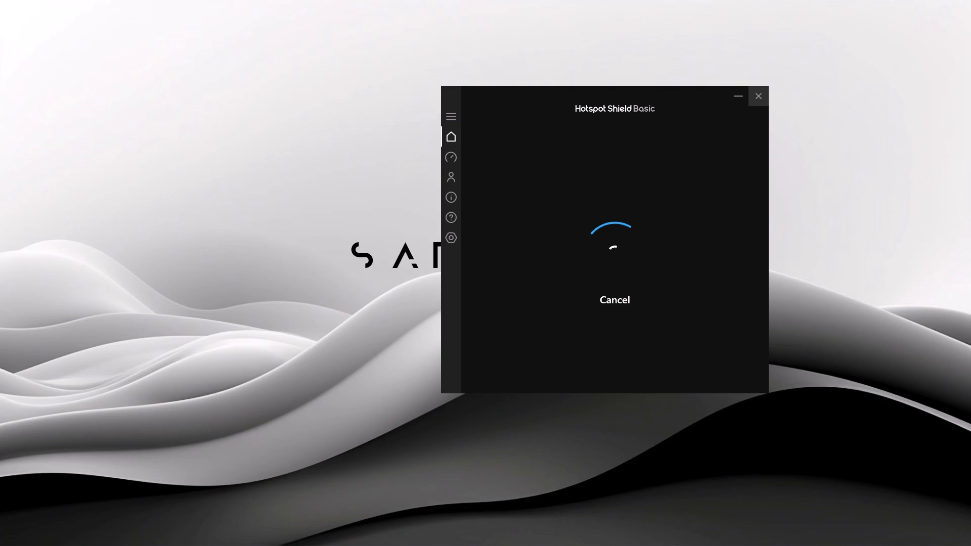